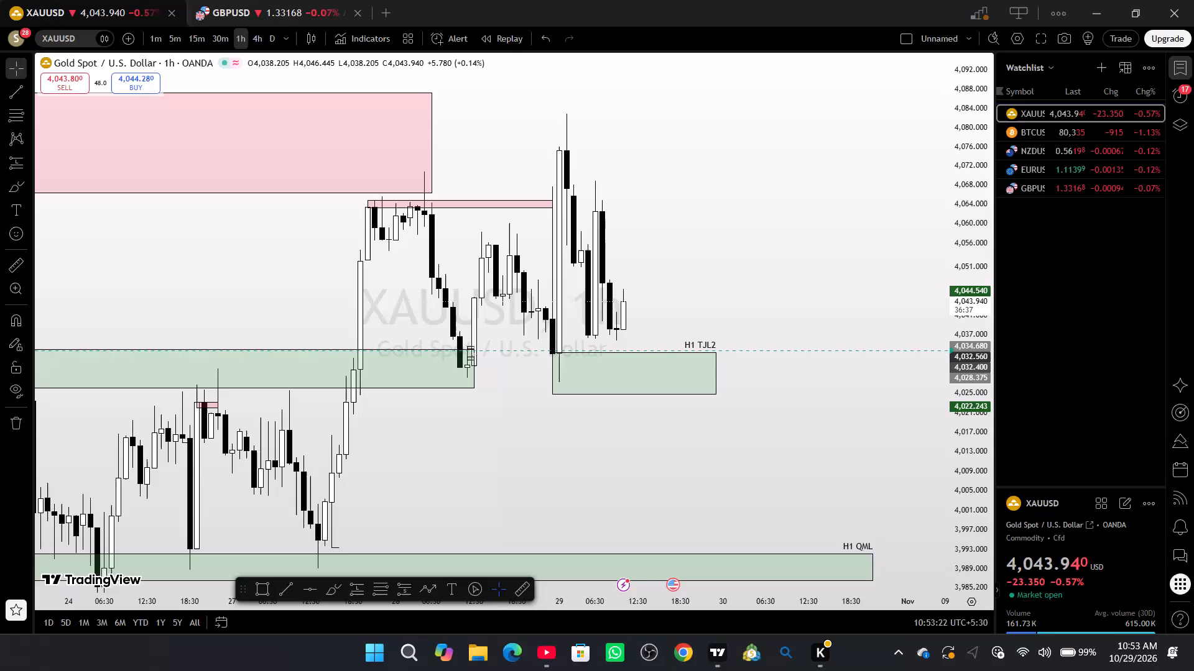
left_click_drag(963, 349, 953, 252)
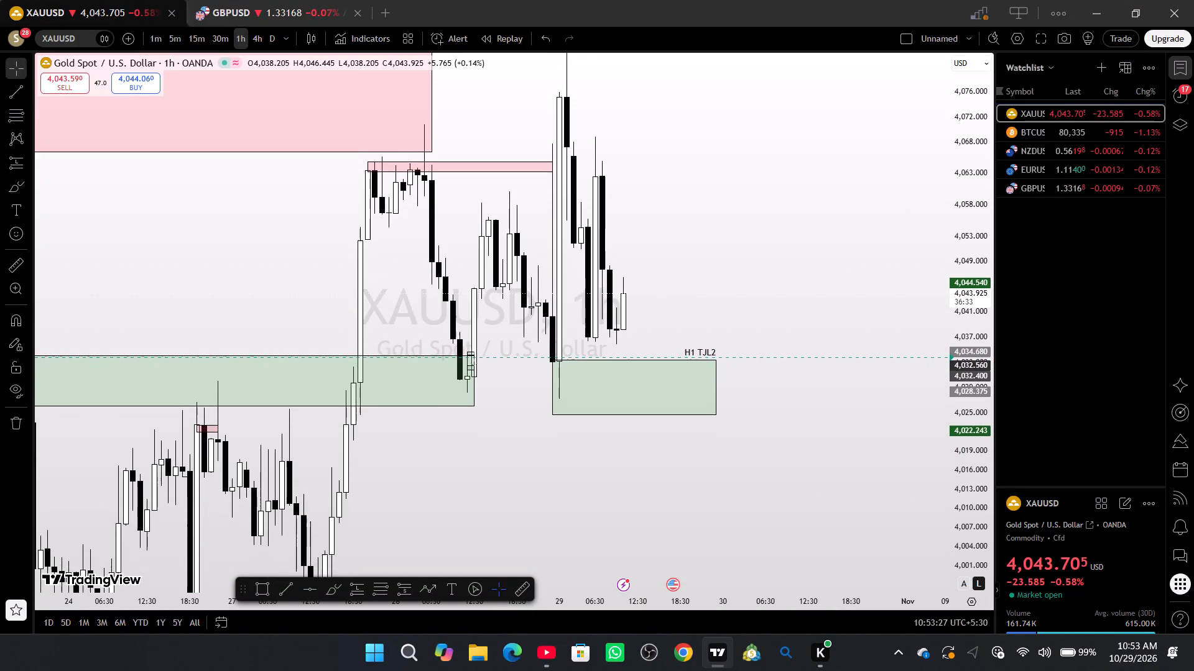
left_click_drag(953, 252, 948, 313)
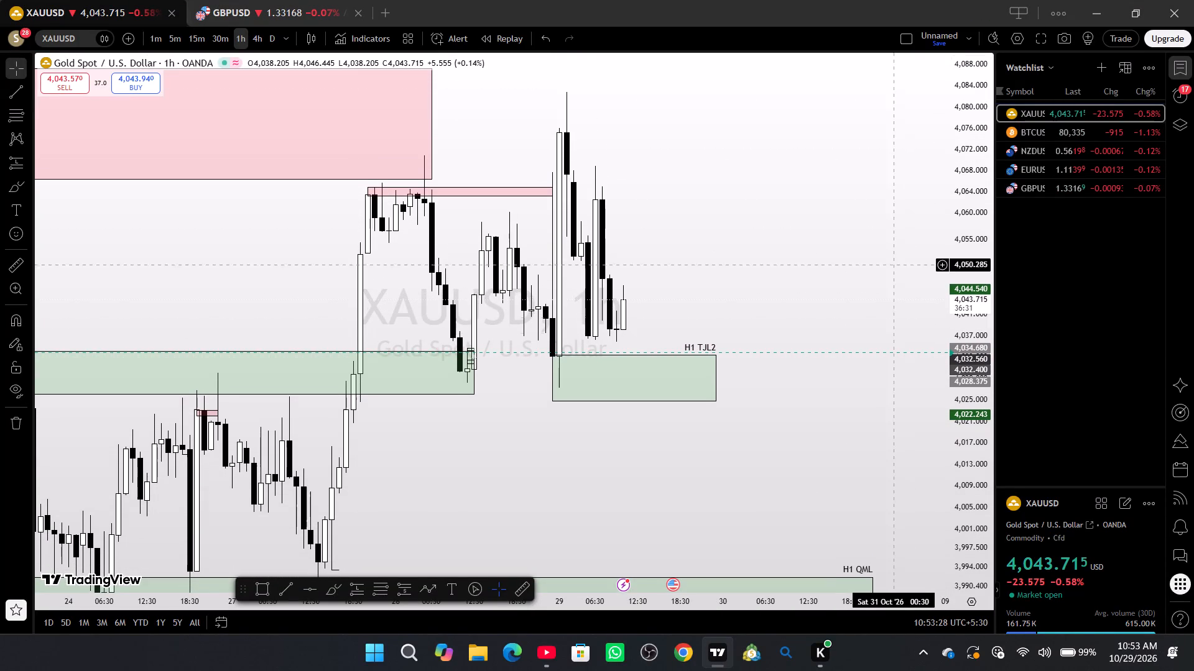
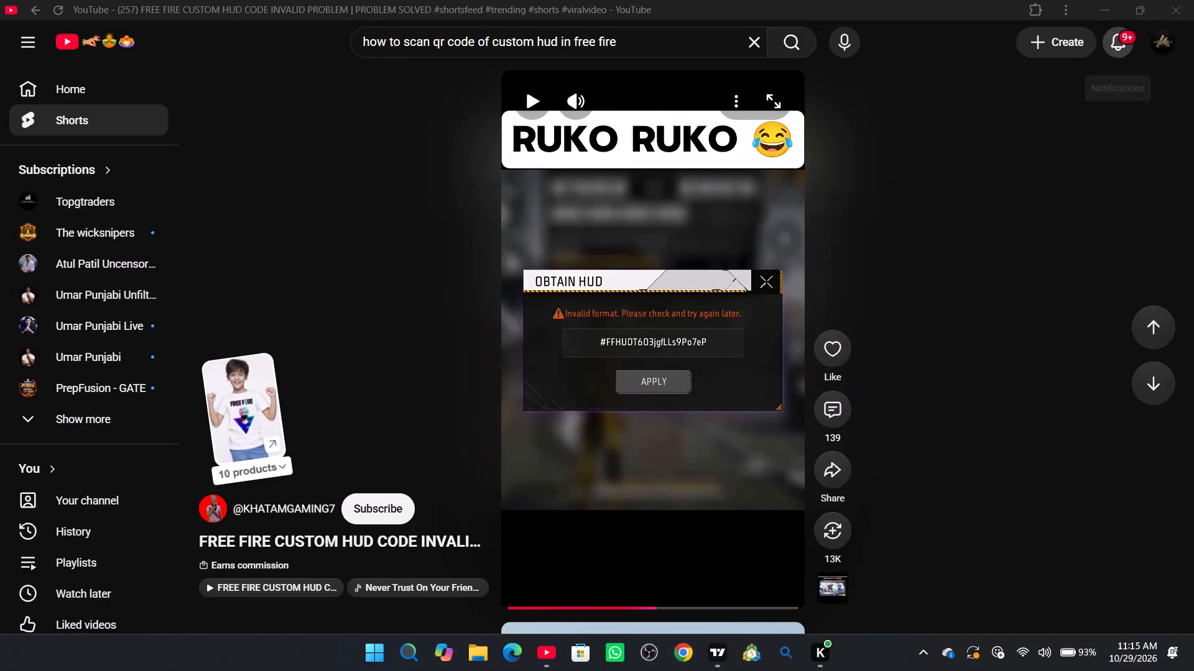
Close the YouTube Shorts window to return to the XAUUSD chart in TradingView.
left_click(1176, 9)
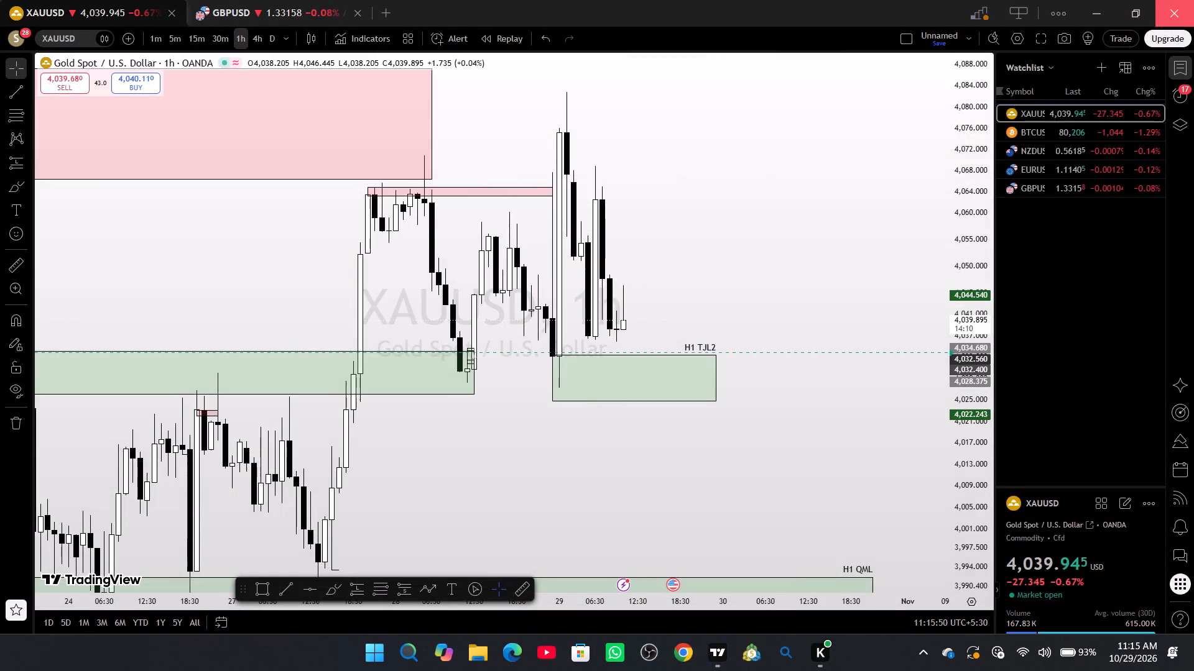
Switch the XAUUSD chart to the 1-minute timeframe and inspect price action around the green H1 TJL2 zone.
left_click_drag(966, 342, 983, 286)
left_click_drag(775, 265, 824, 268)
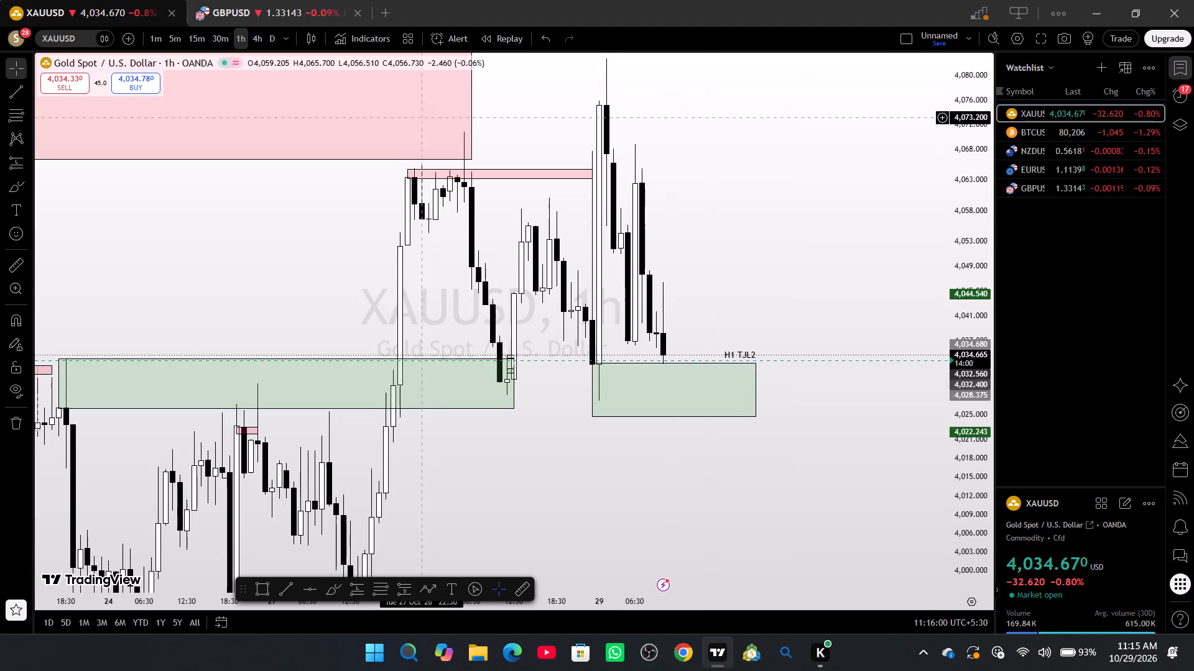
left_click(162, 40)
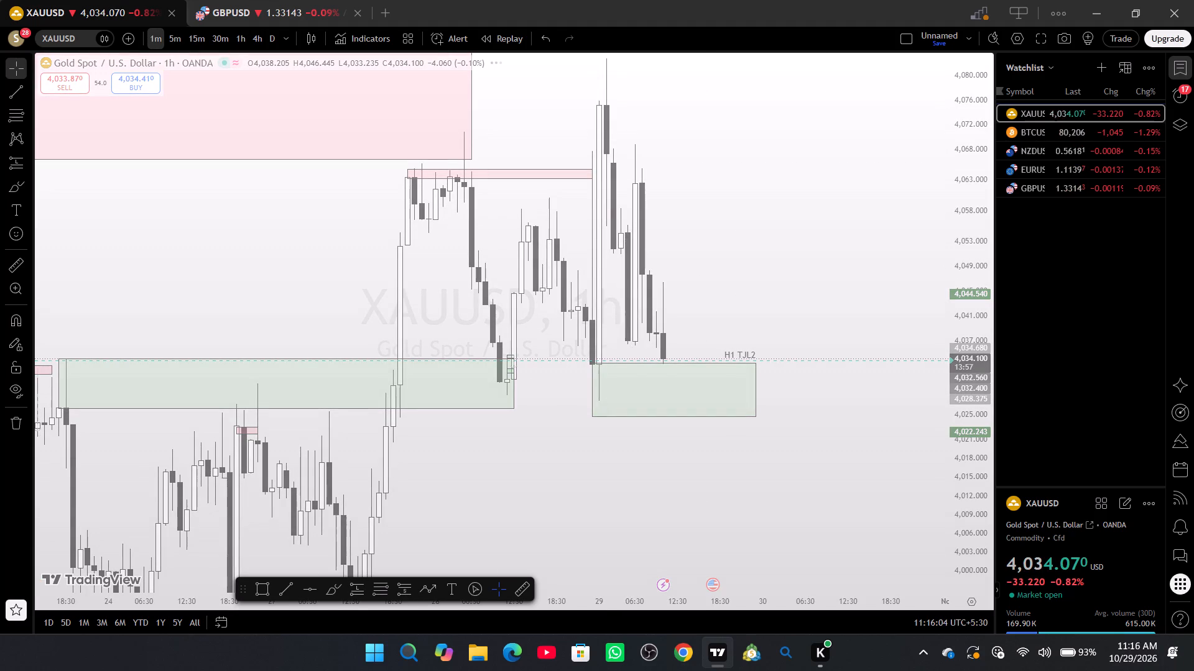
left_click_drag(965, 498, 917, 95)
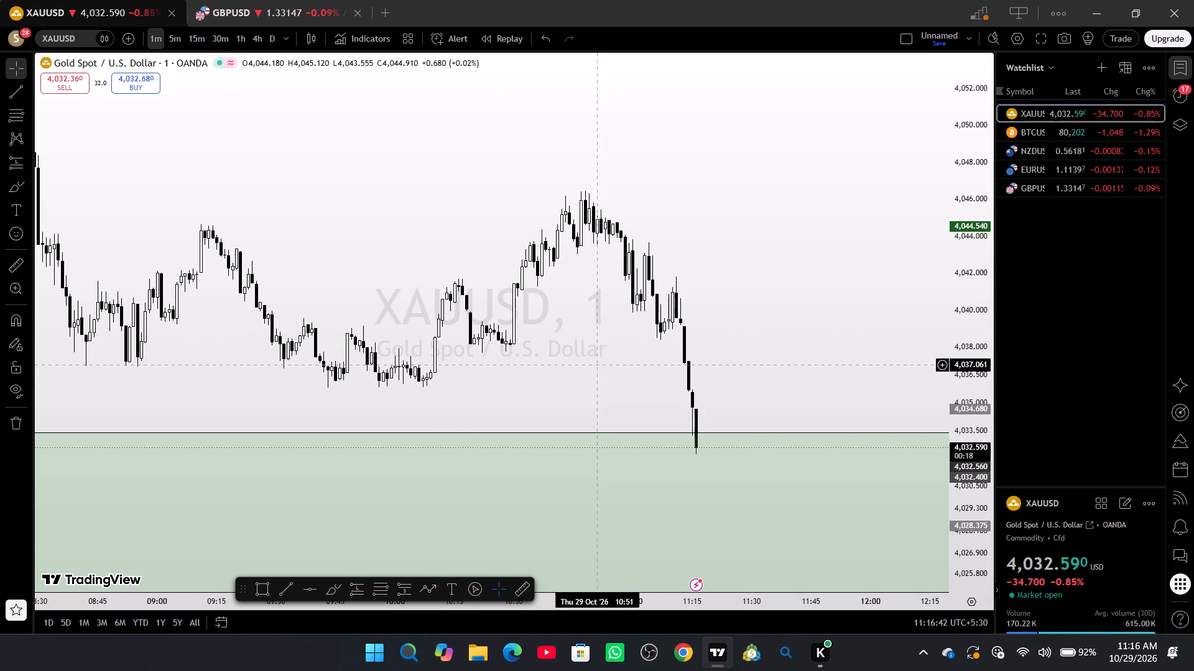
left_click_drag(599, 365, 438, 265)
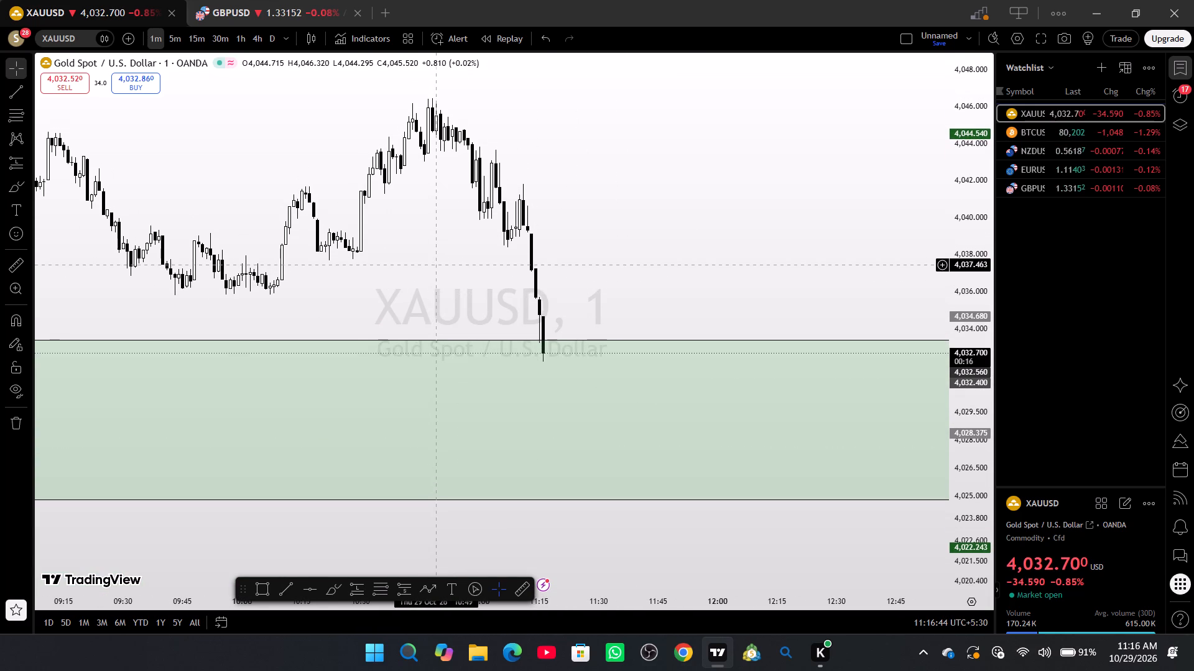
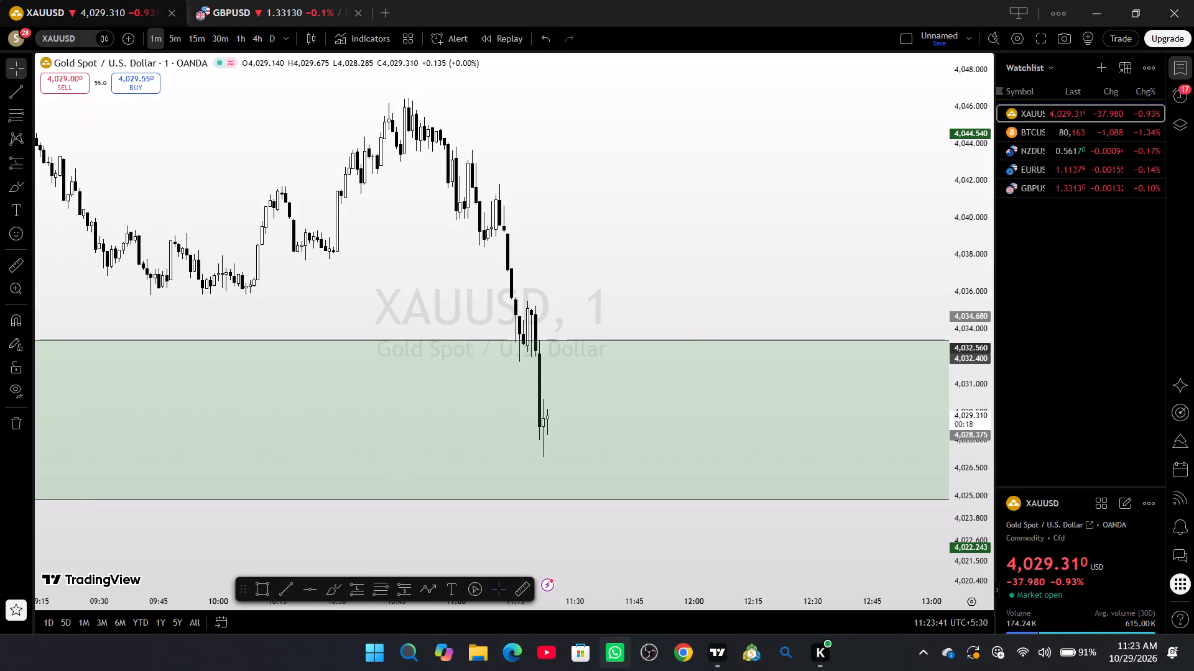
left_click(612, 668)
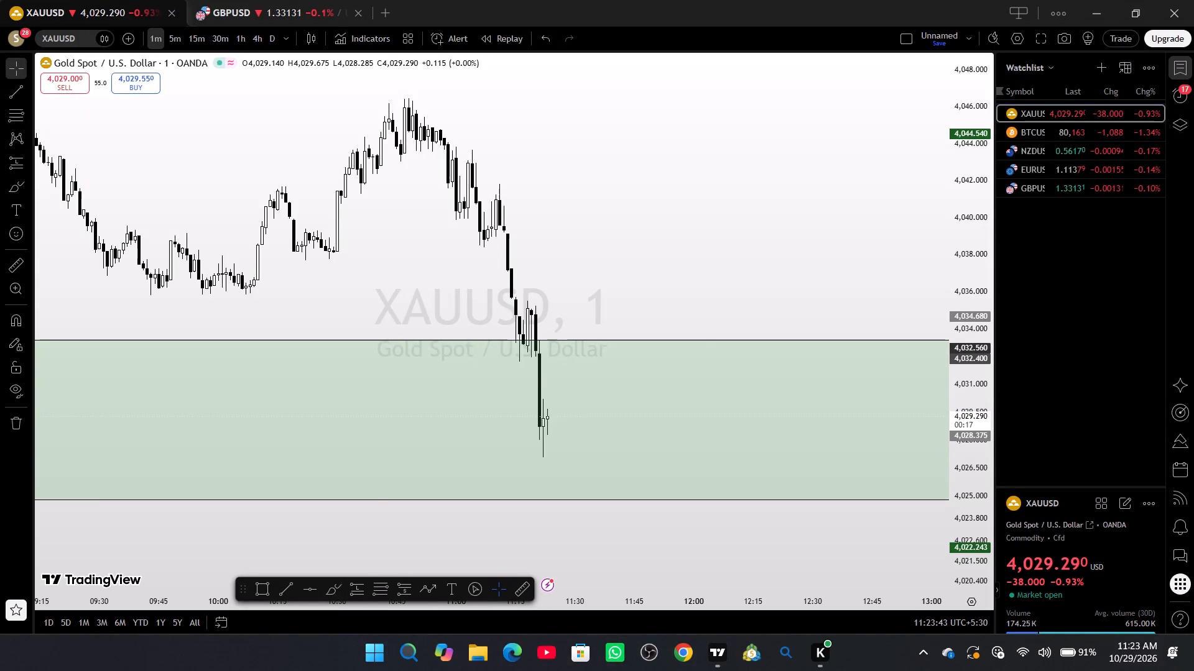
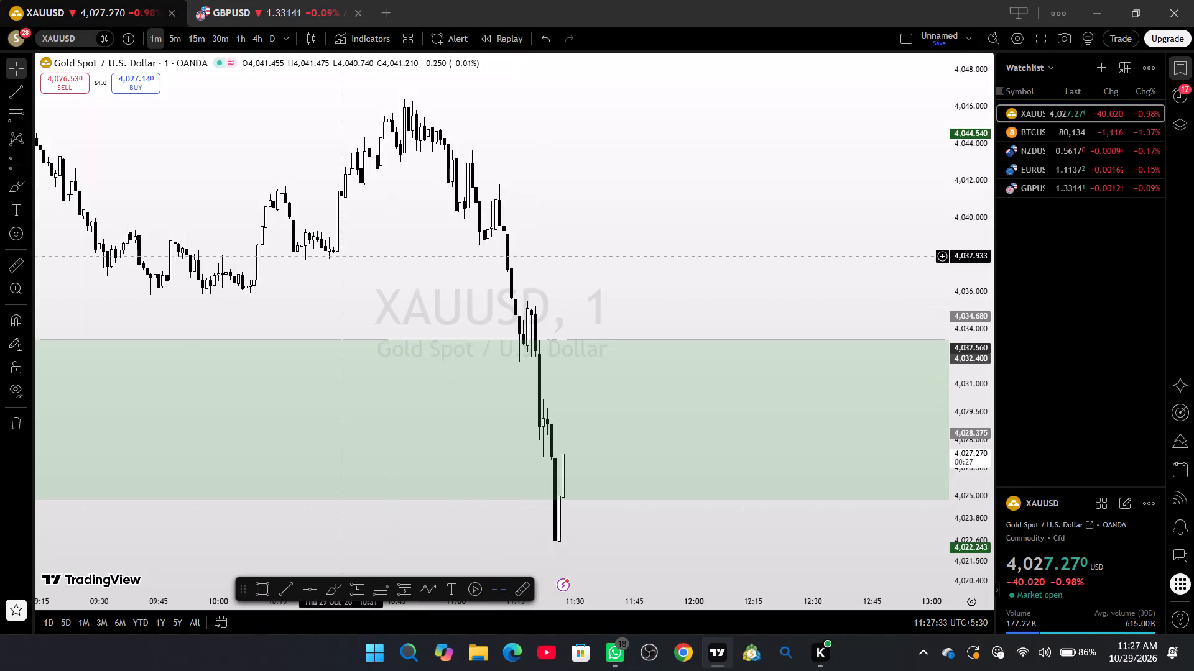
Switch the XAUUSD chart to the 5-minute timeframe and examine recent price action around the green demand zone.
left_click(171, 39)
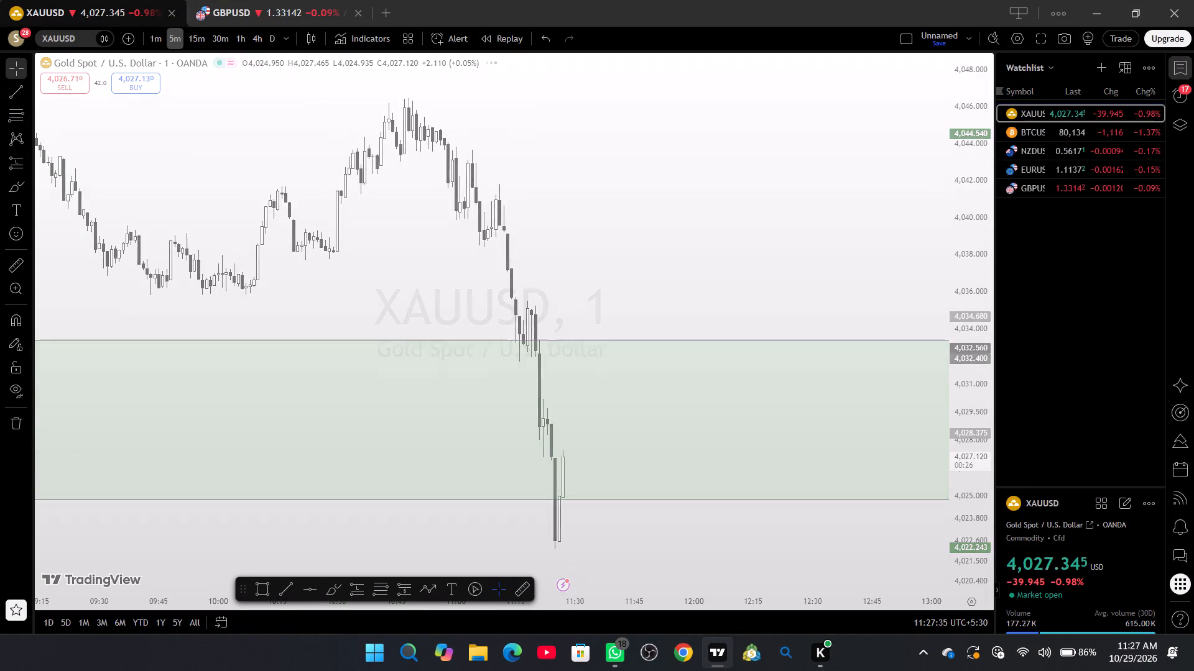
left_click_drag(978, 231, 994, 503)
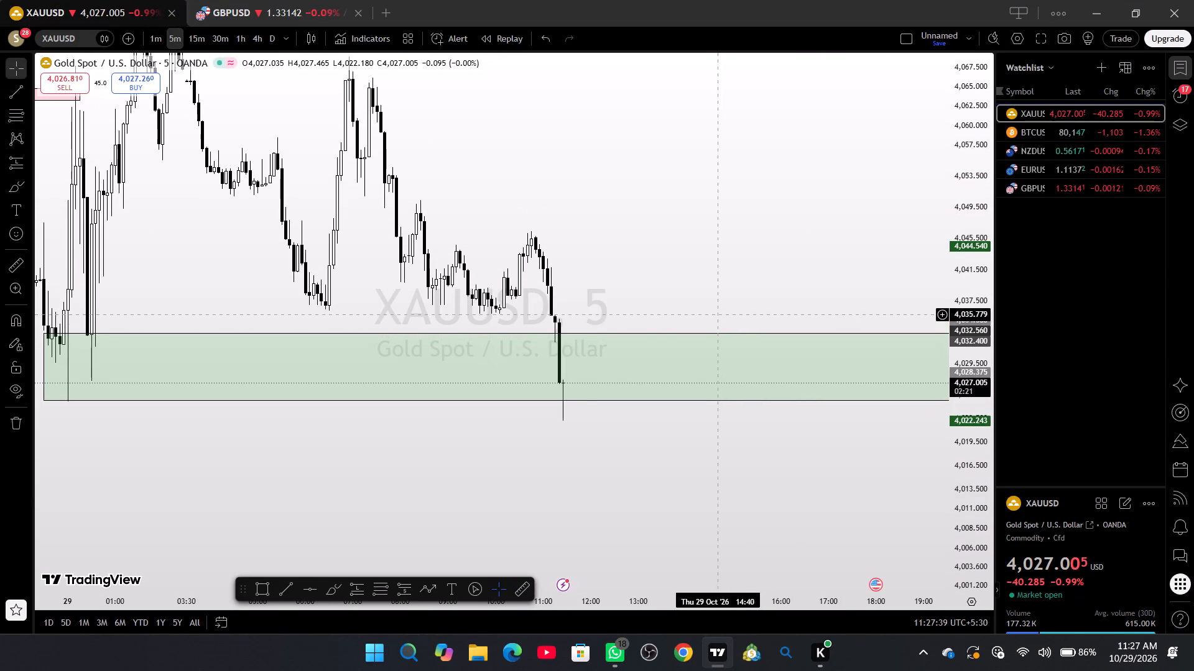
left_click_drag(638, 233, 980, 141)
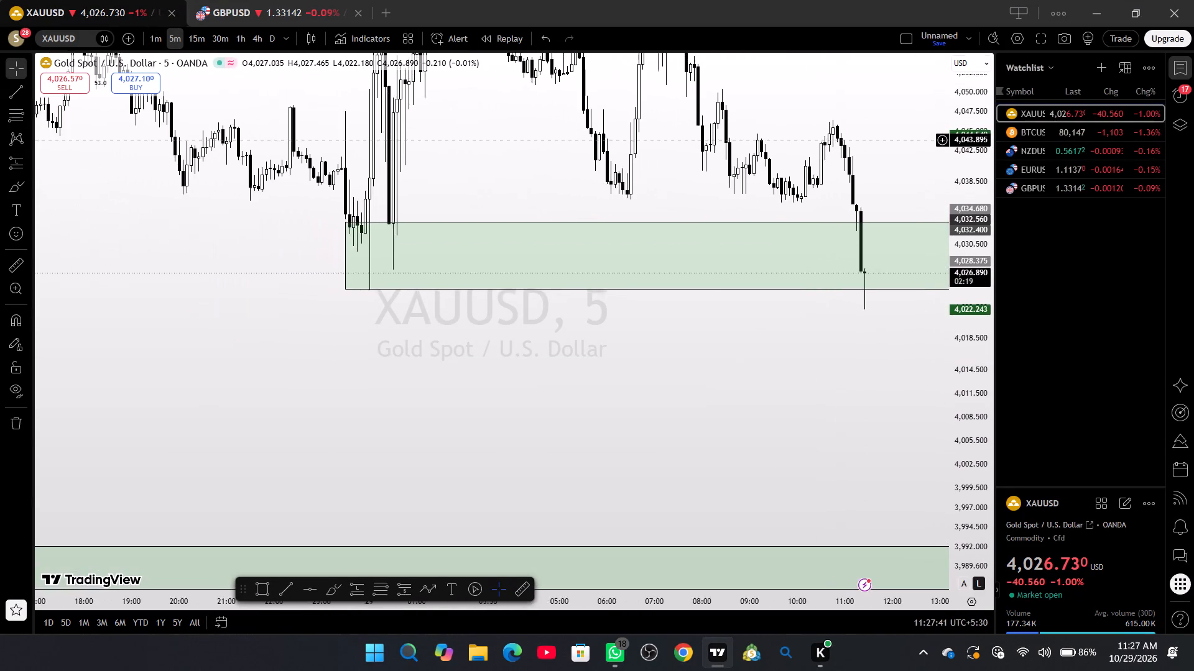
left_click_drag(980, 141, 693, 211)
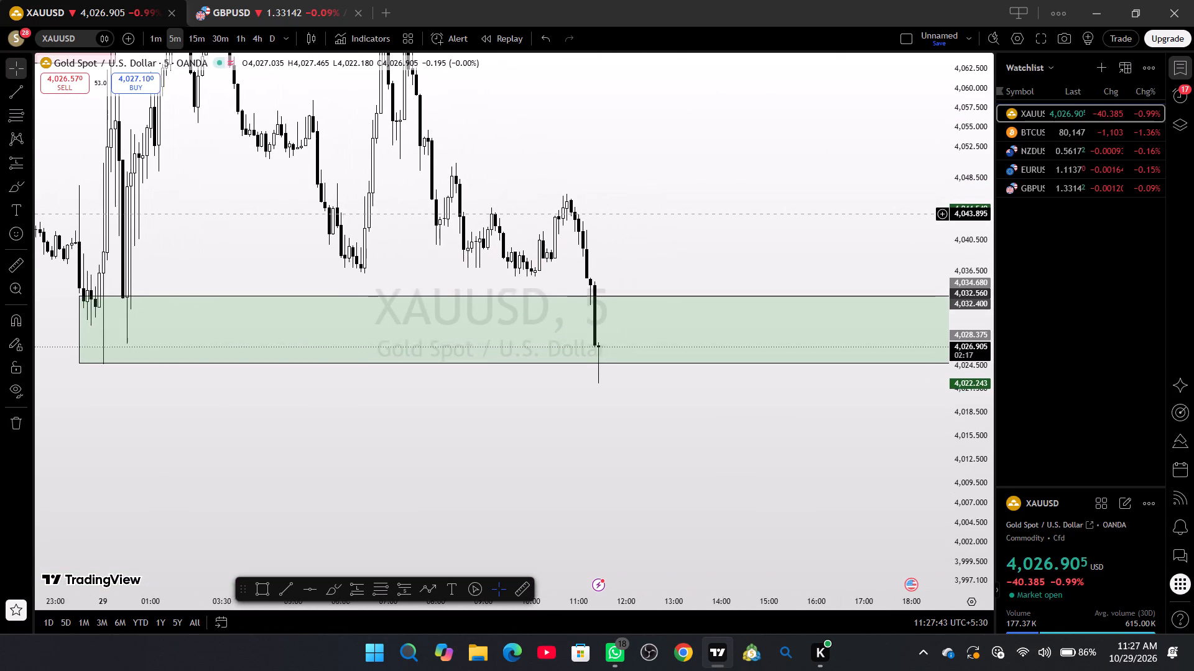
left_click_drag(693, 211, 687, 206)
left_click_drag(958, 297, 962, 275)
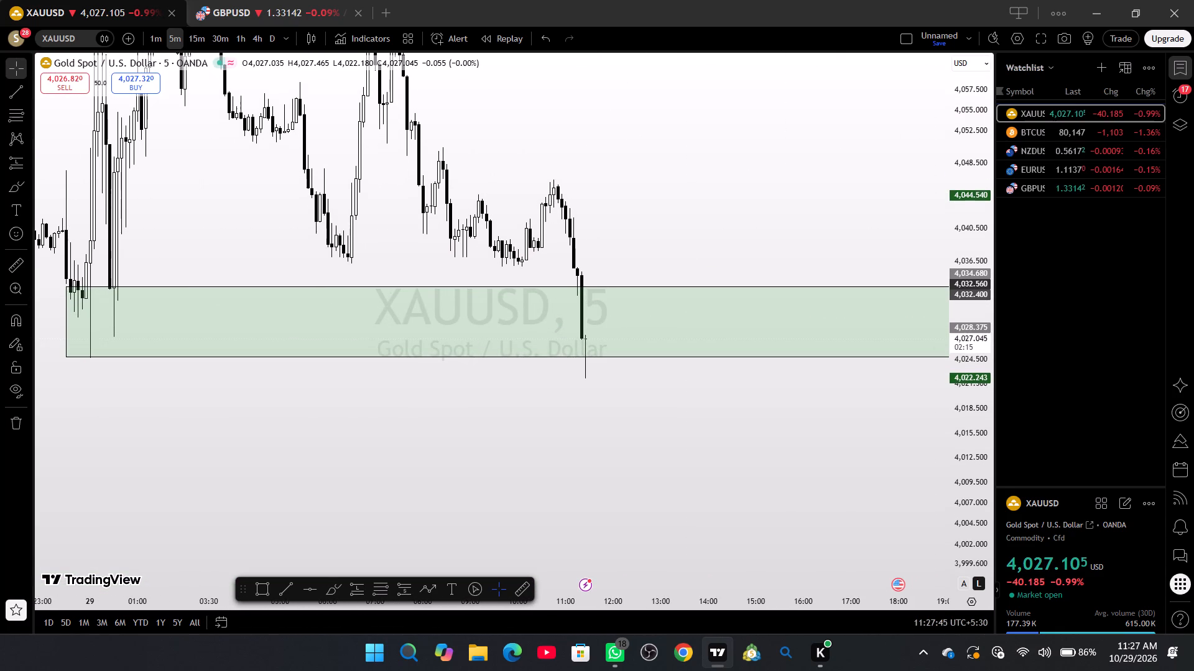
left_click_drag(962, 275, 962, 270)
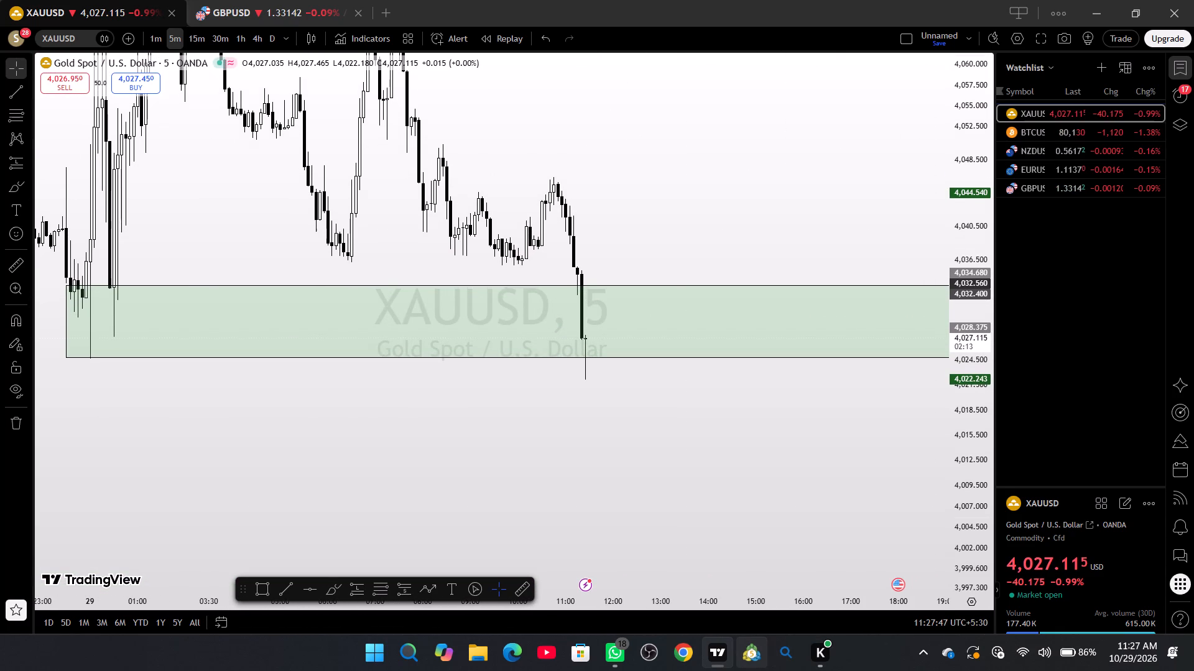
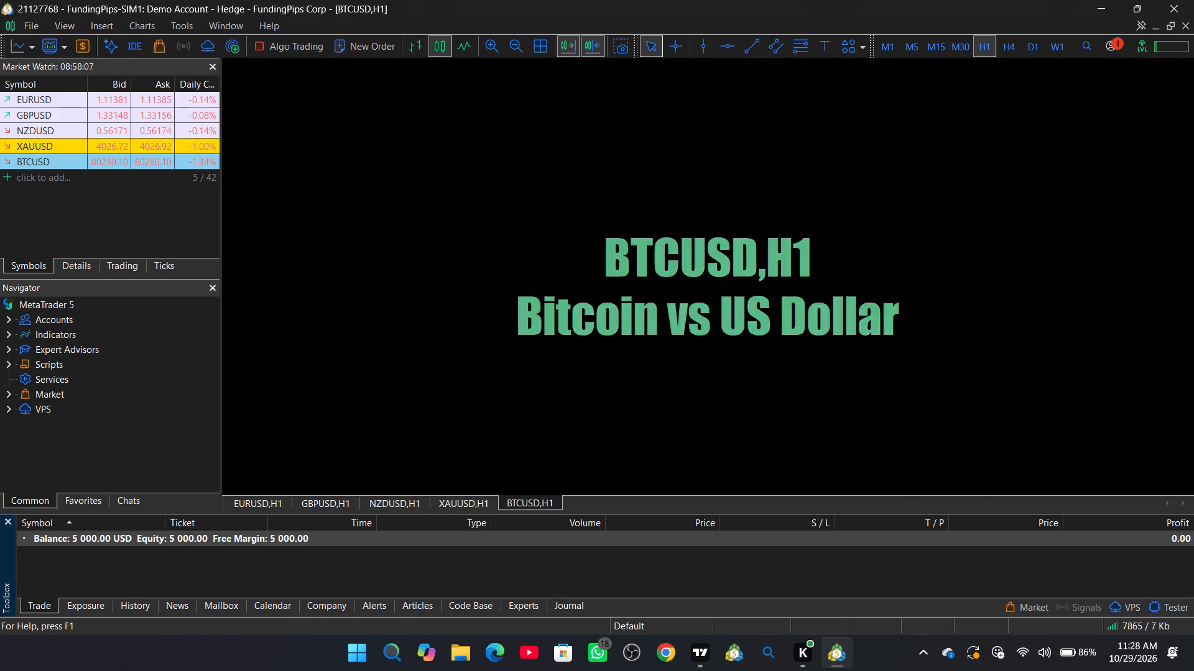
Bring up the XAUUSD chart in MetaTrader 5 on the M5 timeframe, with its price scale stretched around recent candles.
left_click(452, 504)
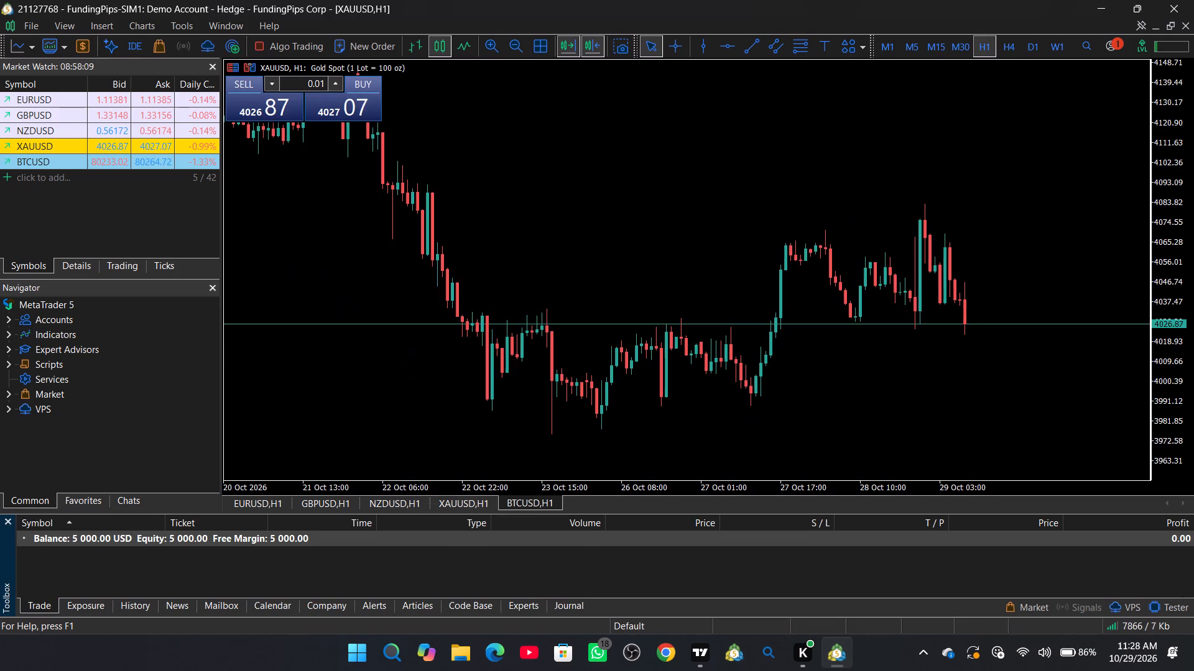
left_click(907, 45)
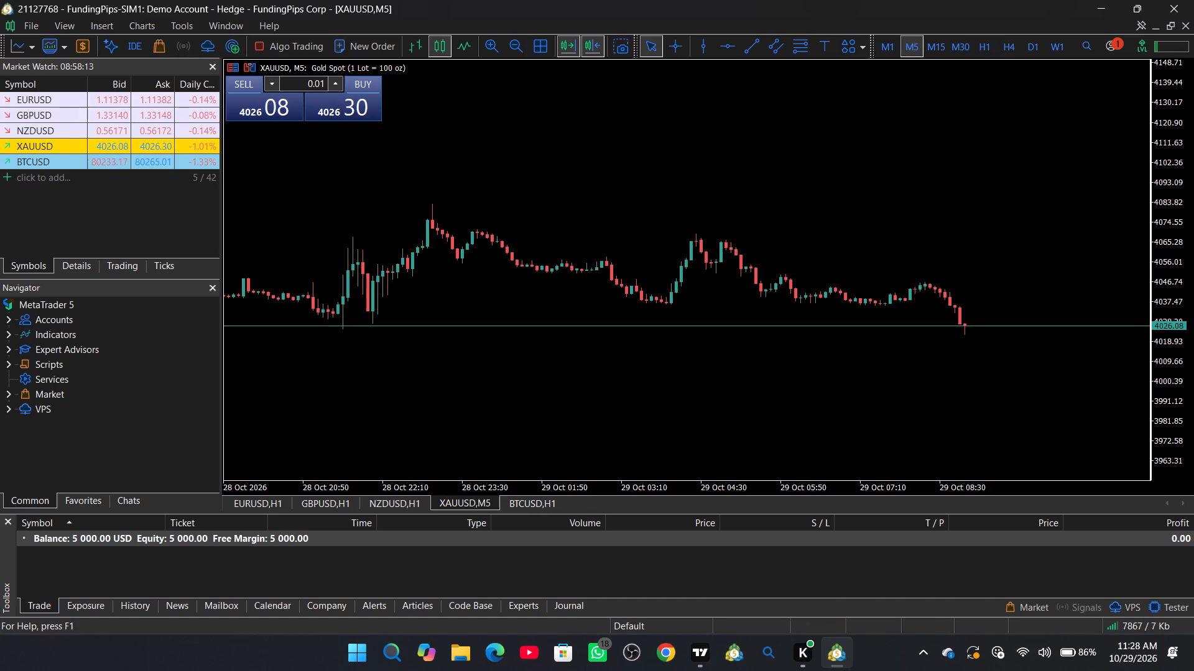
left_click_drag(1171, 360, 1166, 180)
left_click_drag(999, 275, 976, 201)
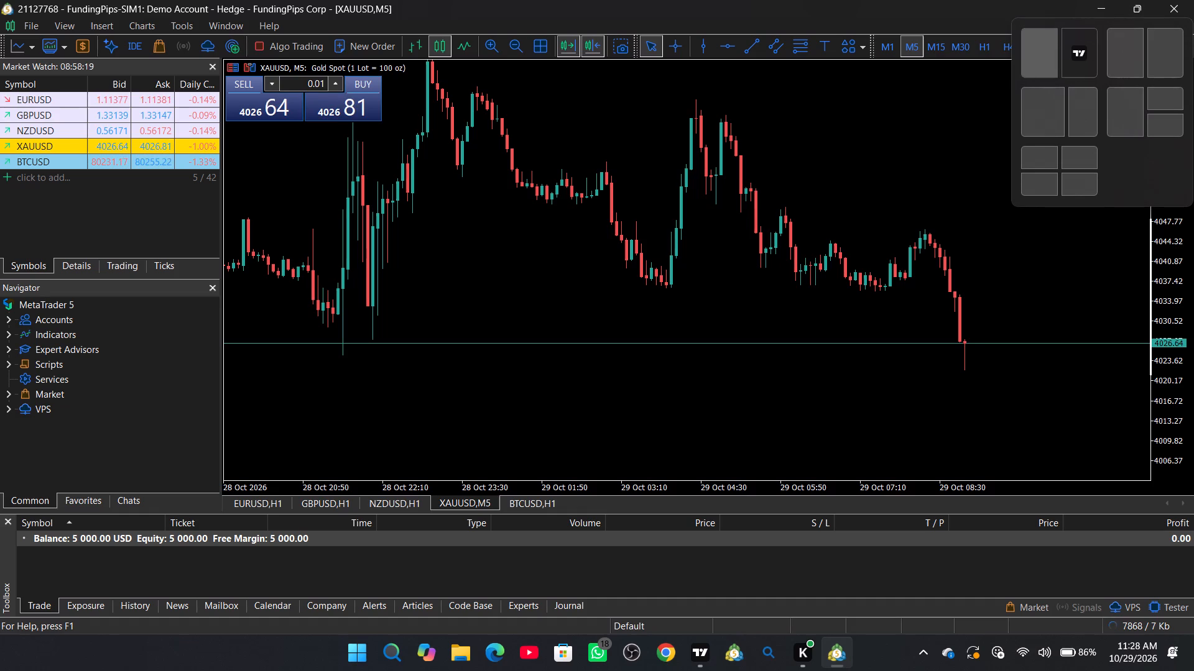
Arrange MetaTrader 5 and TradingView side by side, with TradingView's 5-minute gold chart showing the latest candles at the green zone.
left_click(1073, 59)
left_click_drag(678, 420, 848, 431)
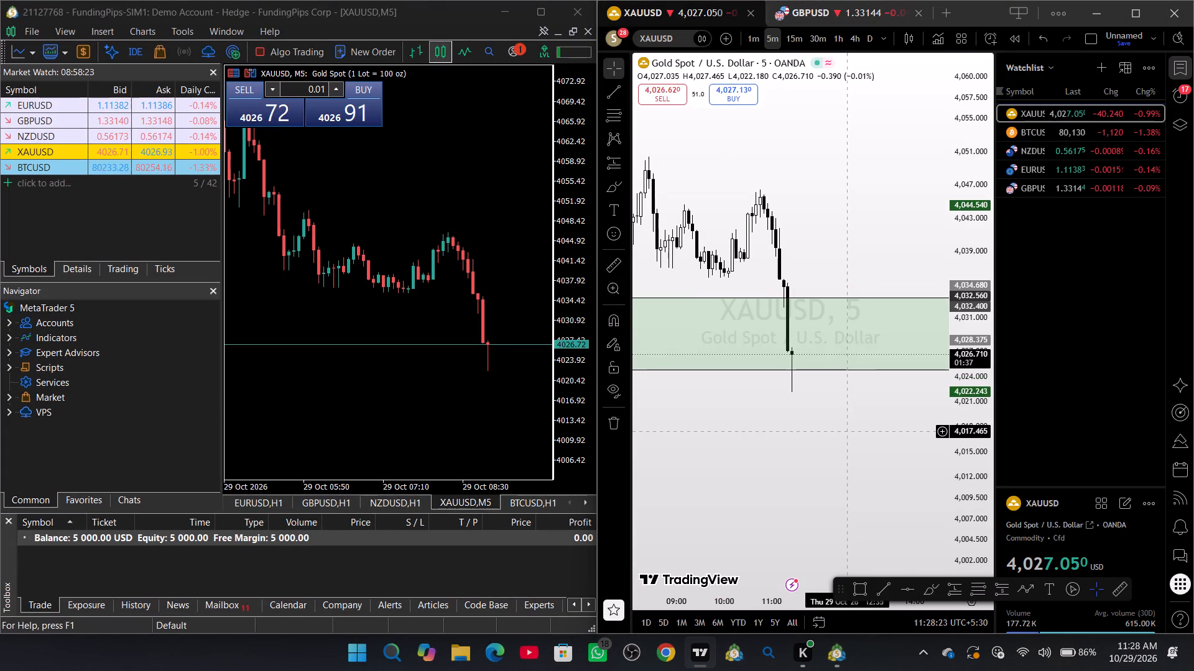
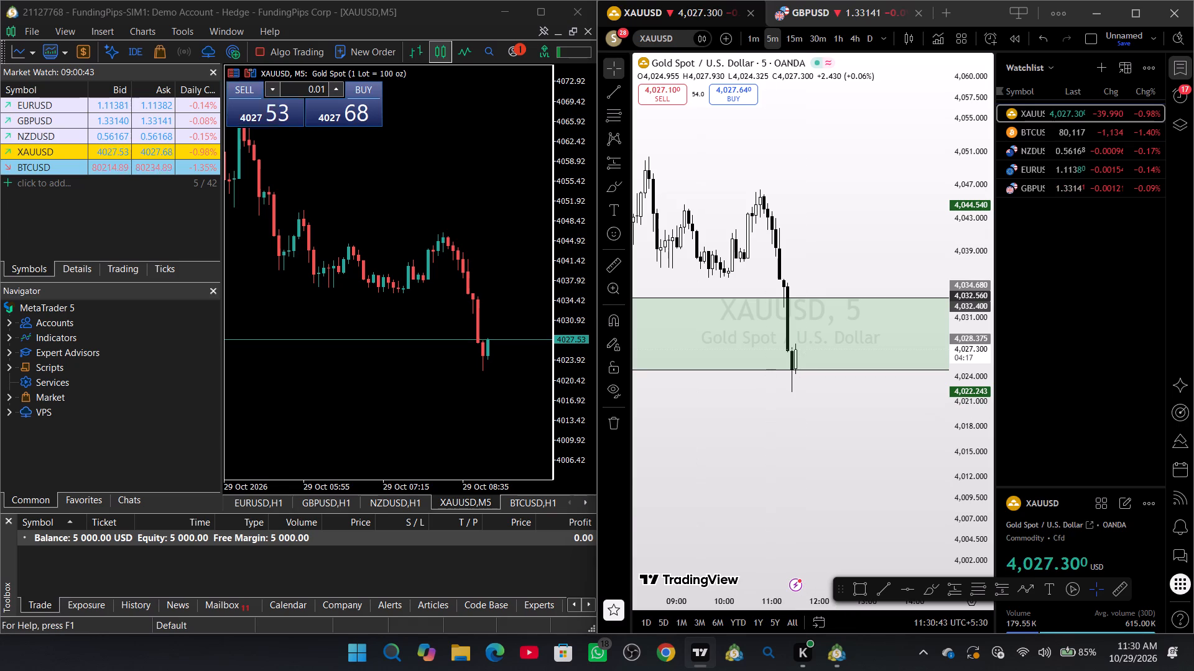
Open a market execution order for XAUUSD in MetaTrader 5 and set its stop loss to 4020.
double_click(66, 155)
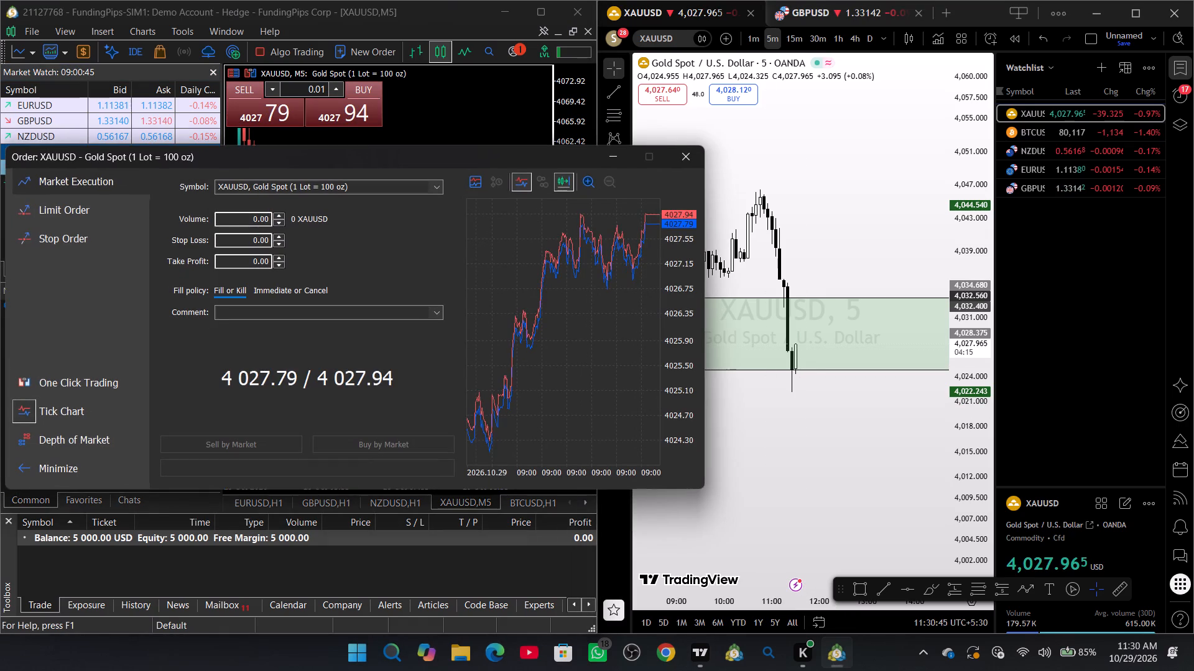
left_click(256, 242)
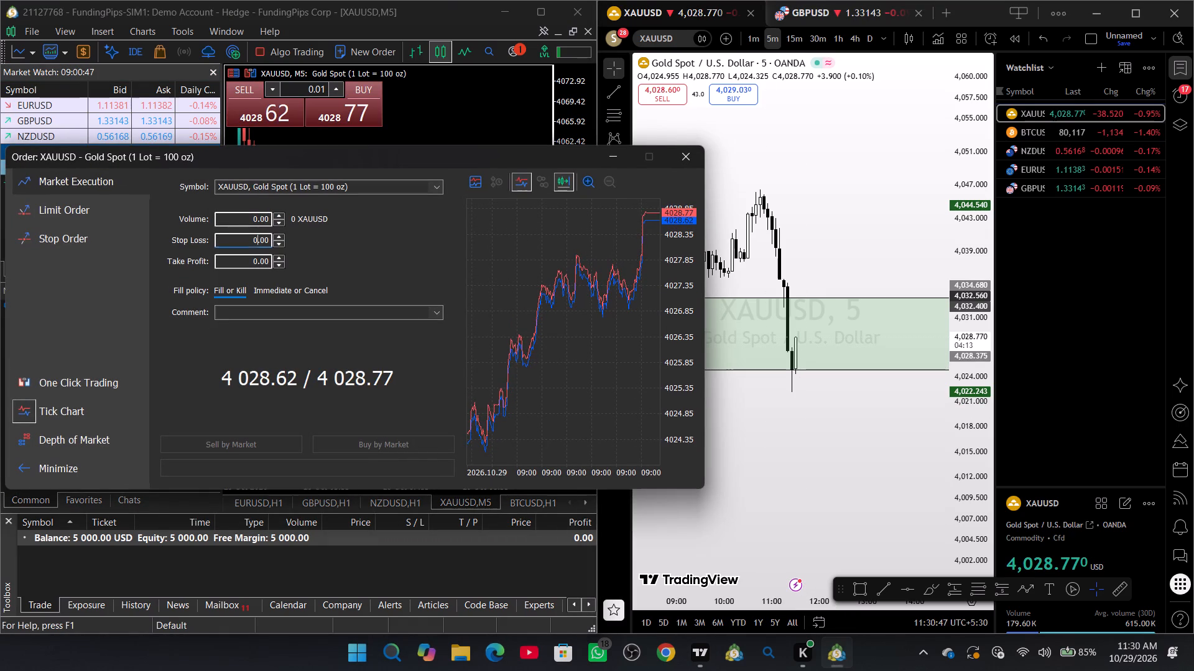
type("4020")
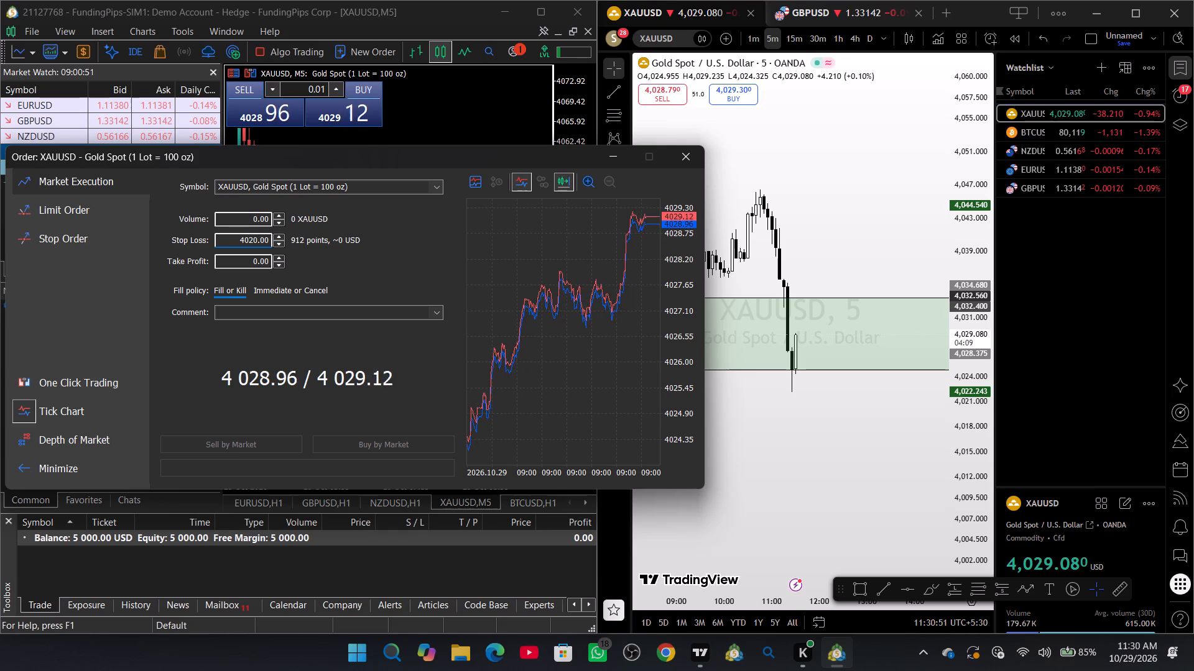
Size the XAUUSD order by trying a volume of 0.05 lots and reducing it to 0.03 lots.
left_click(267, 219)
key("BackSpace")
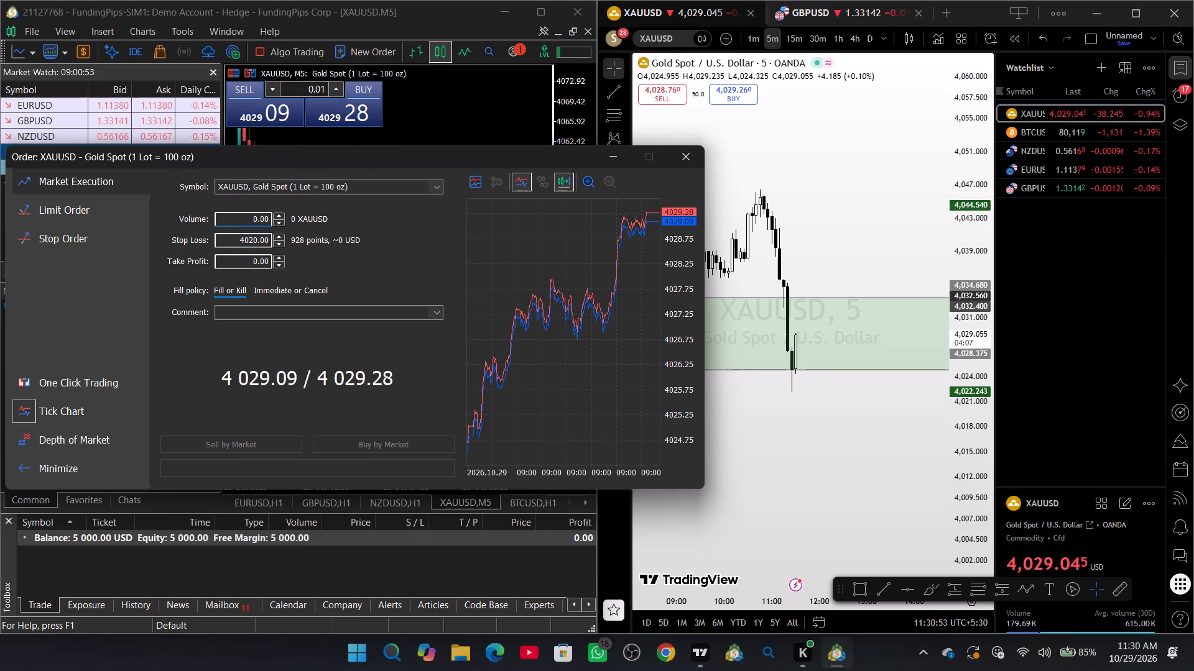
key("5")
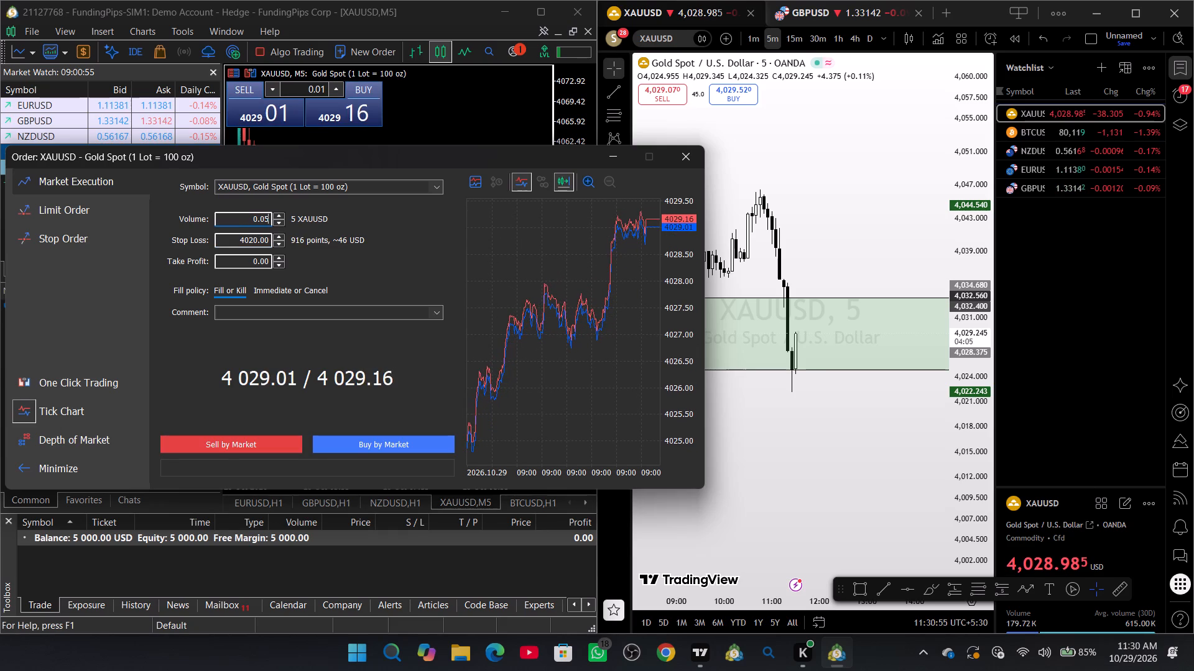
key("BackSpace")
key("3")
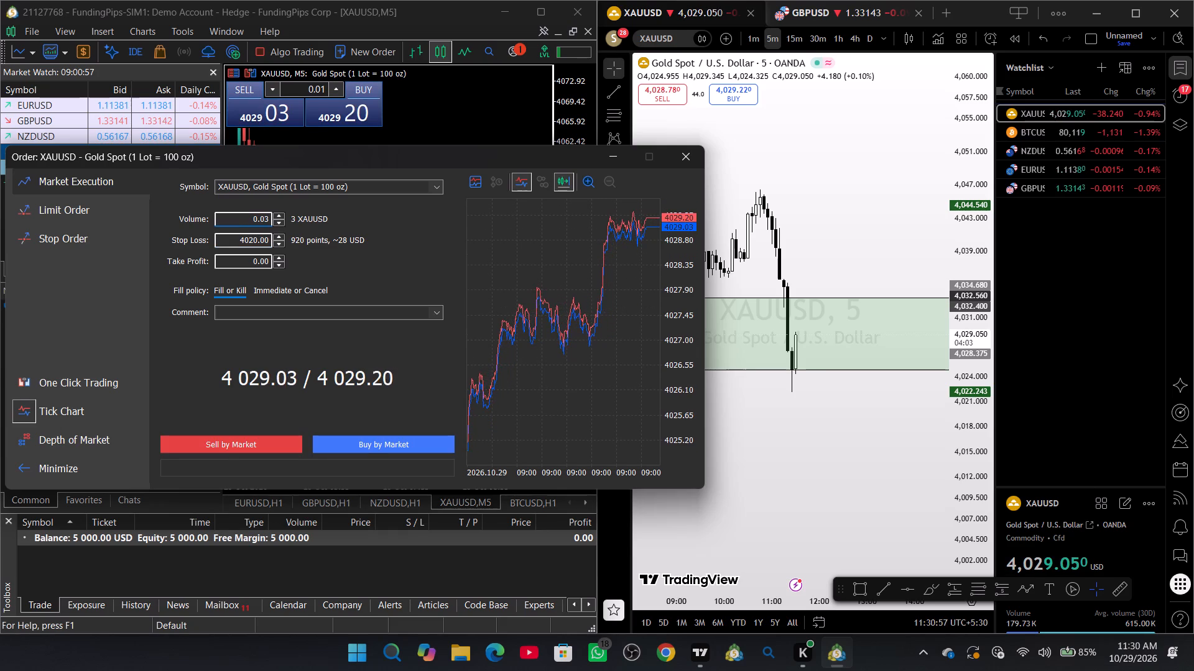
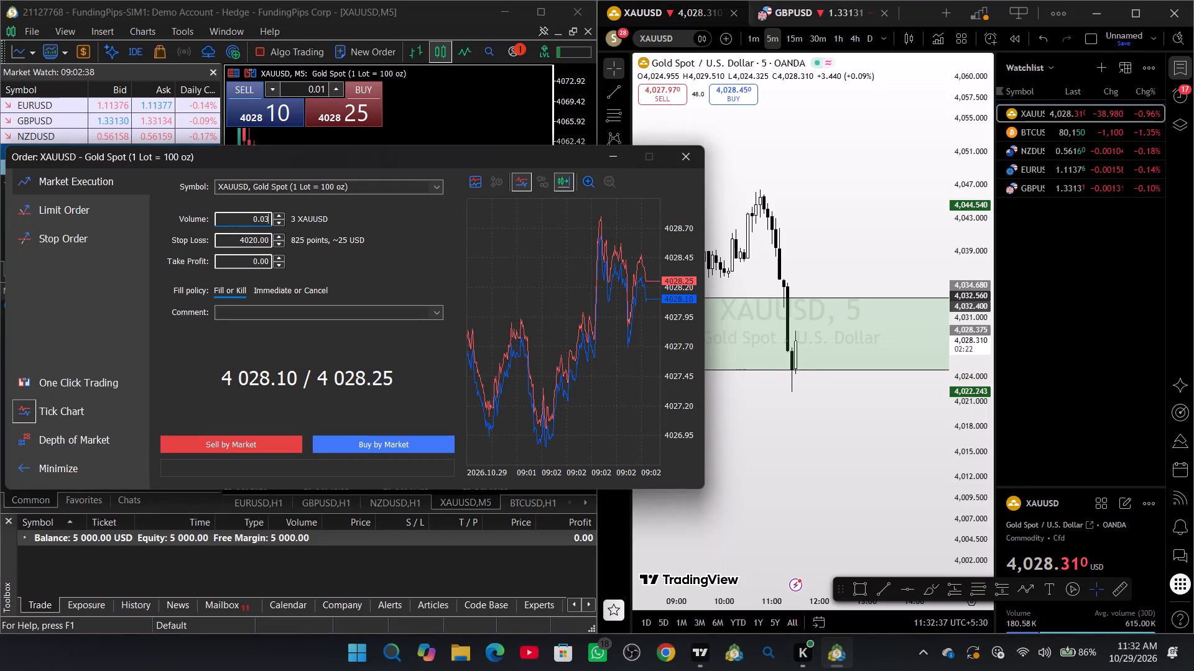
Set the volume of the XAUUSD market order to 0.04 lots.
key("BackSpace")
key("4")
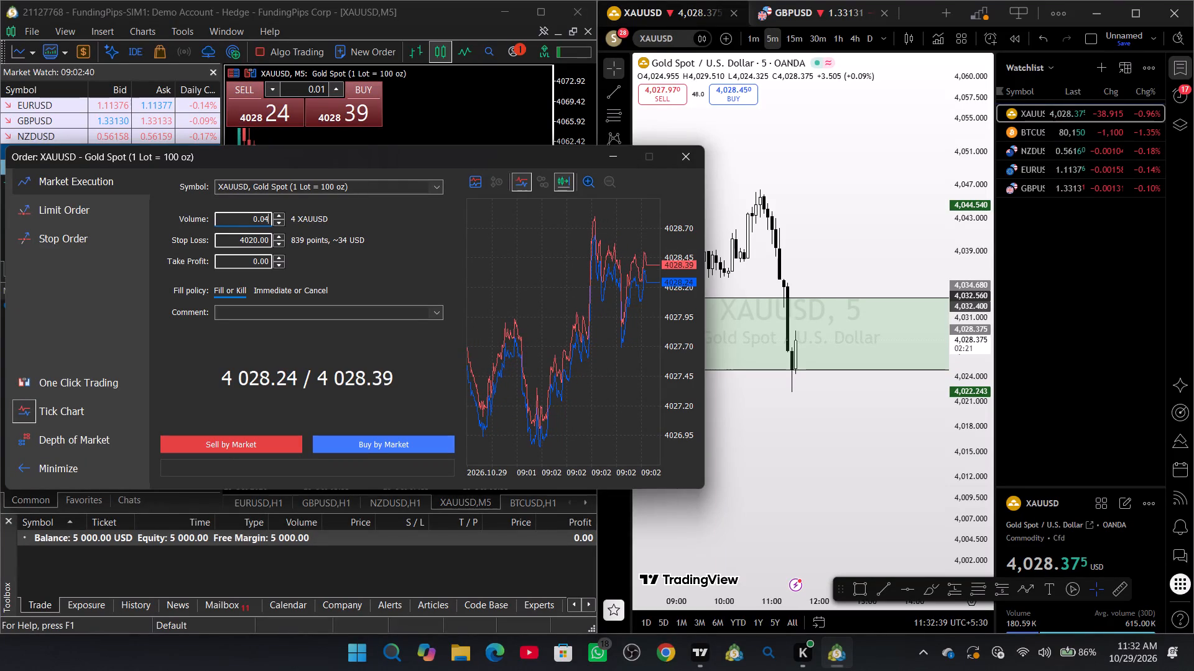
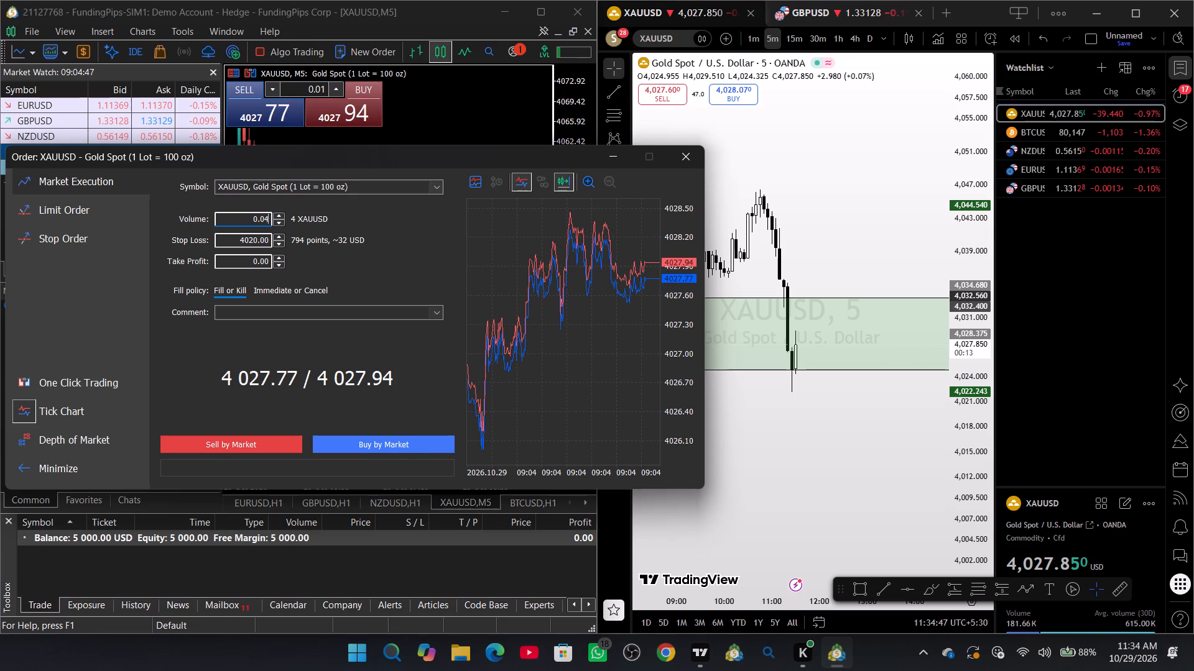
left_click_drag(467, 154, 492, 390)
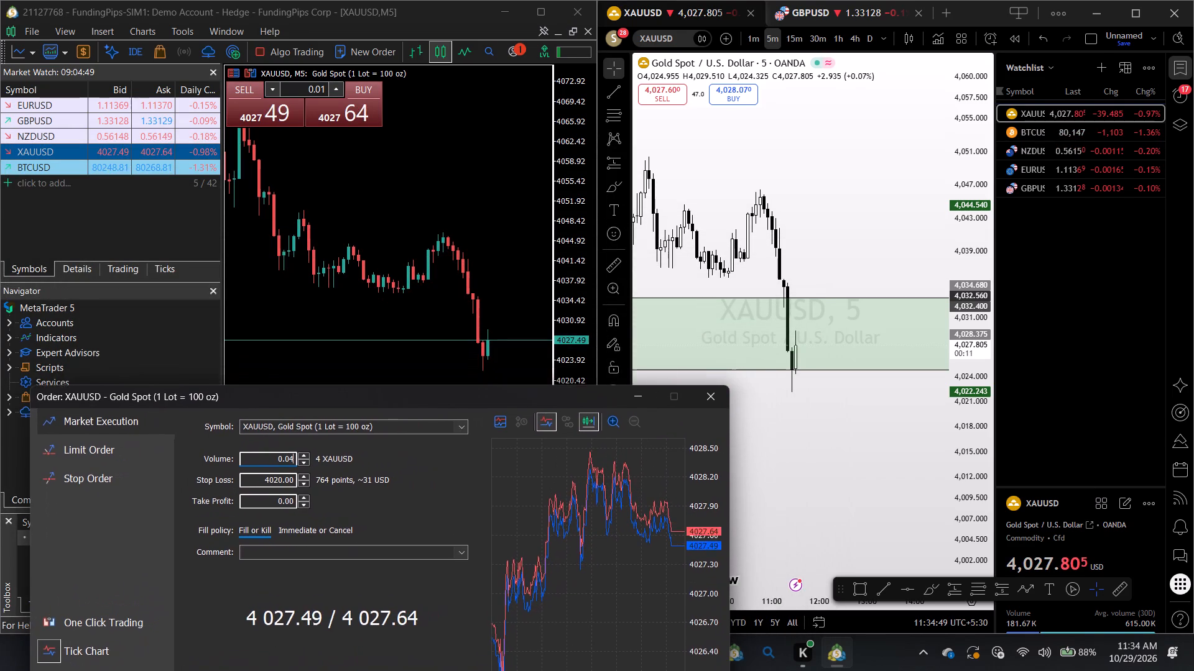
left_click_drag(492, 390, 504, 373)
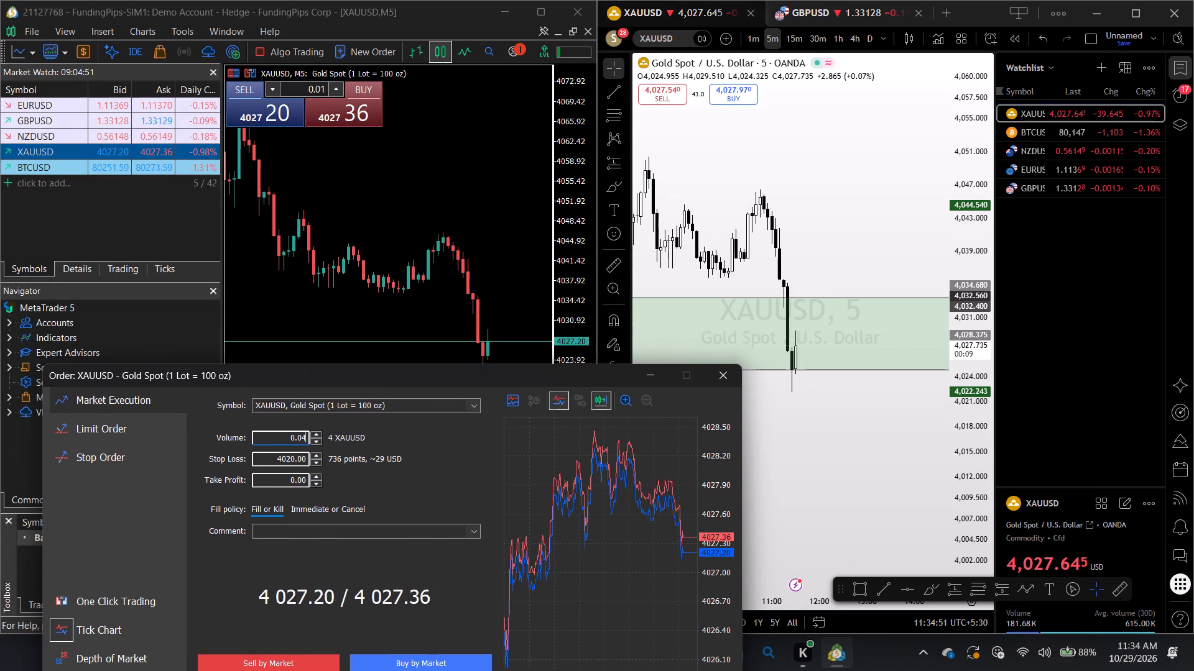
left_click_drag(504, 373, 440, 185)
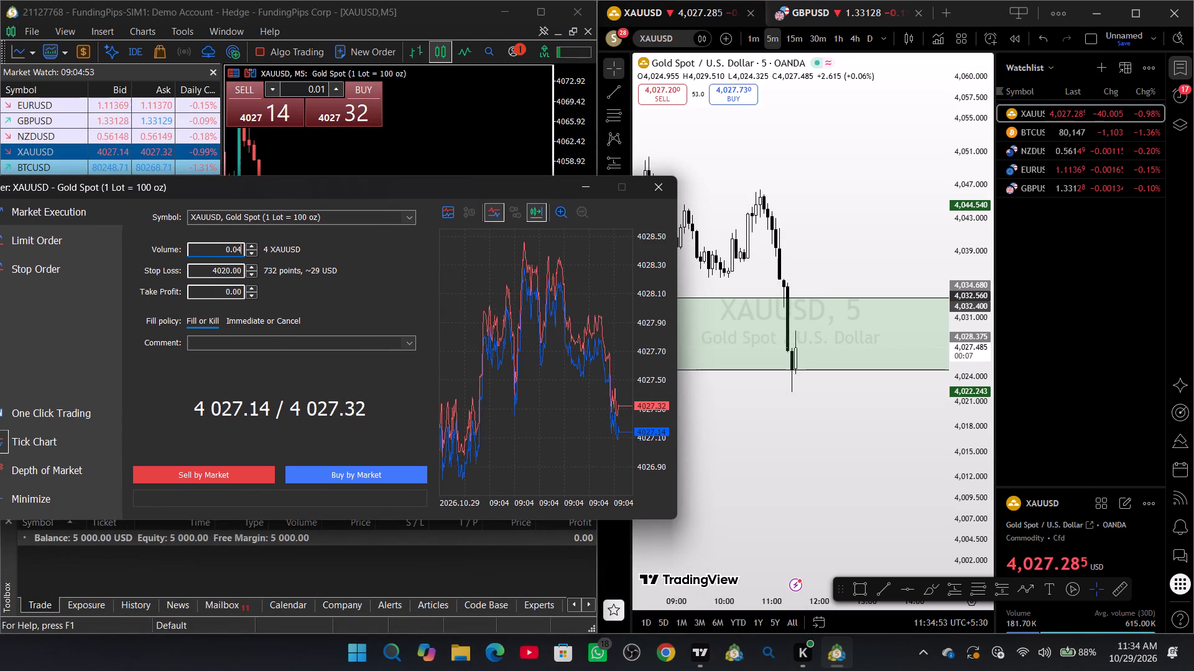
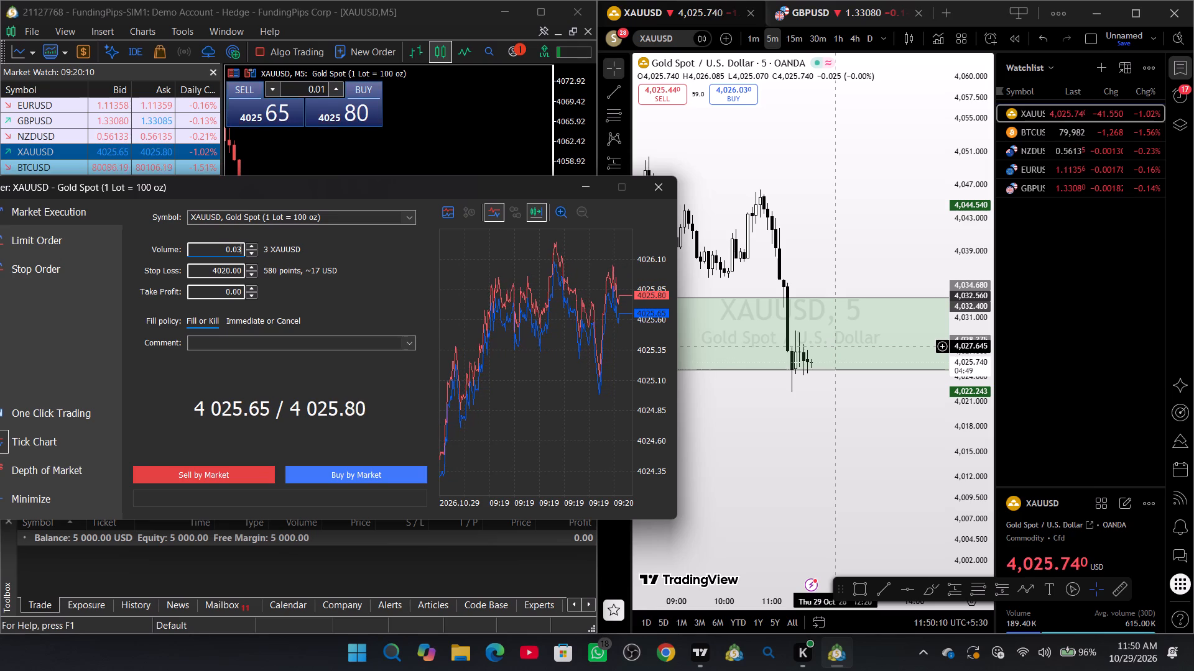
Switch the computer's Wi-Fi connection to the other available secured network in the Windows network list.
left_click(1030, 649)
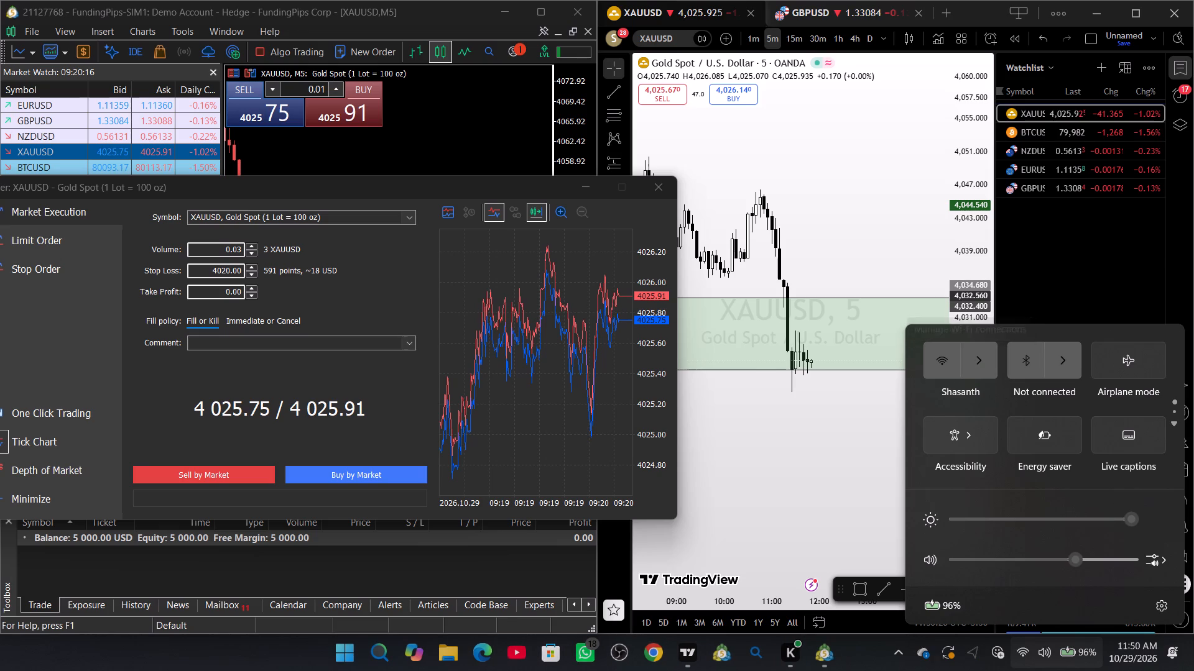
left_click(973, 365)
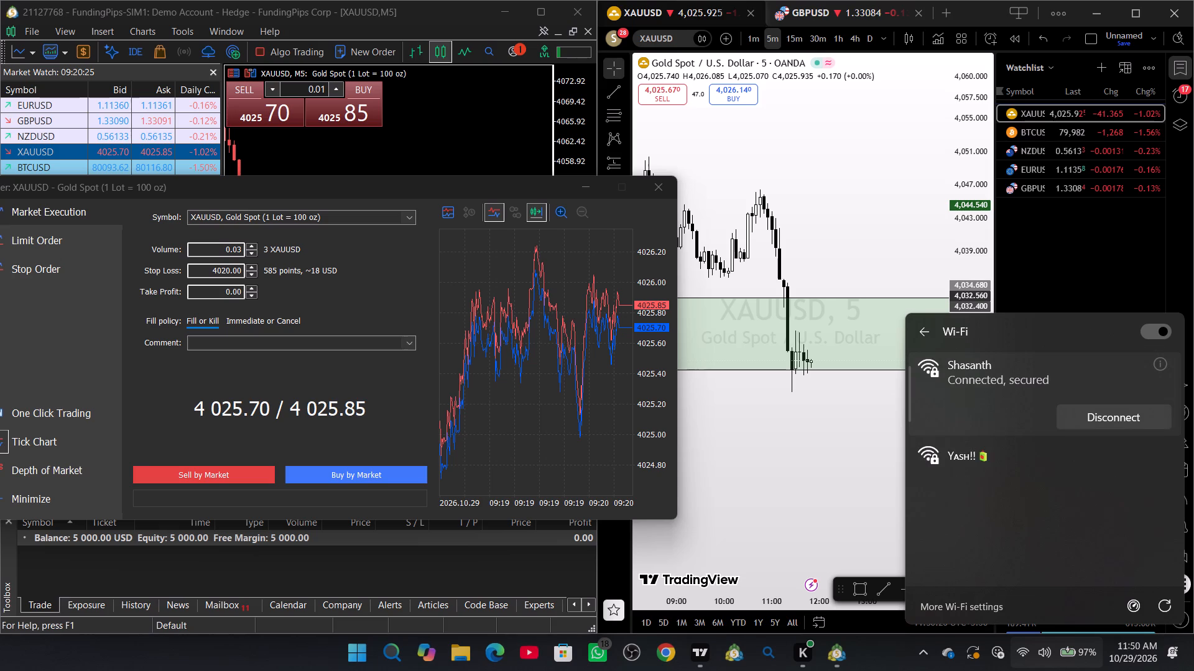
left_click(994, 465)
left_click(1073, 483)
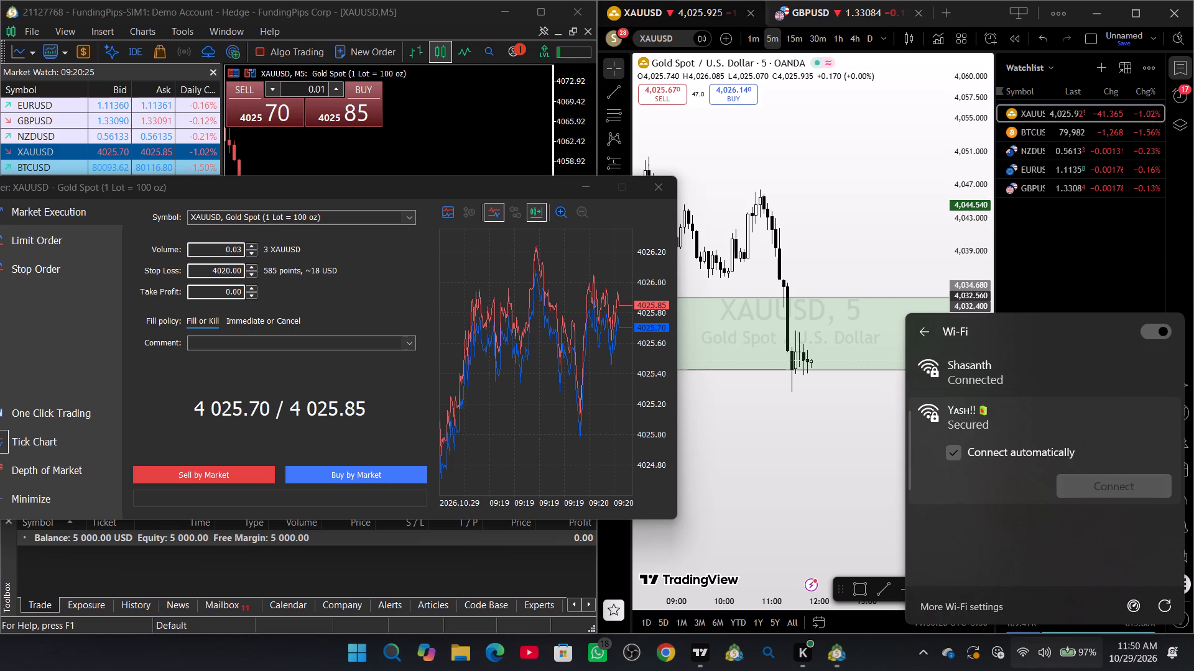
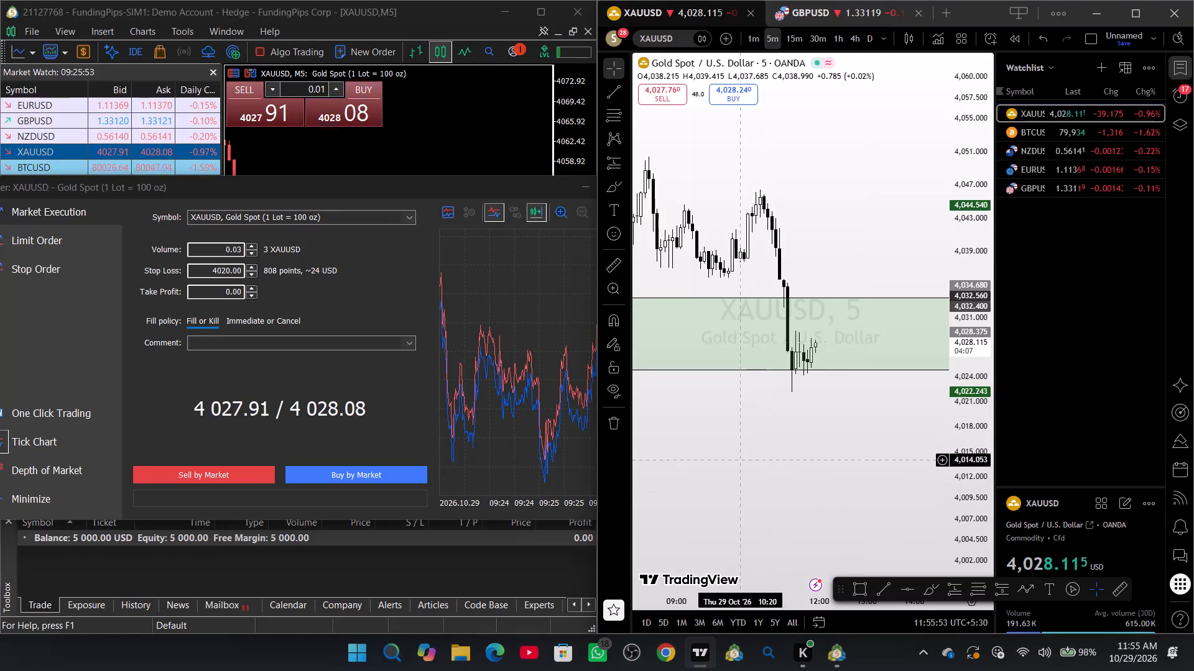
Submit the 0.03-lot XAUUSD market buy order with its 4020.00 stop loss and dismiss the order window.
left_click(325, 473)
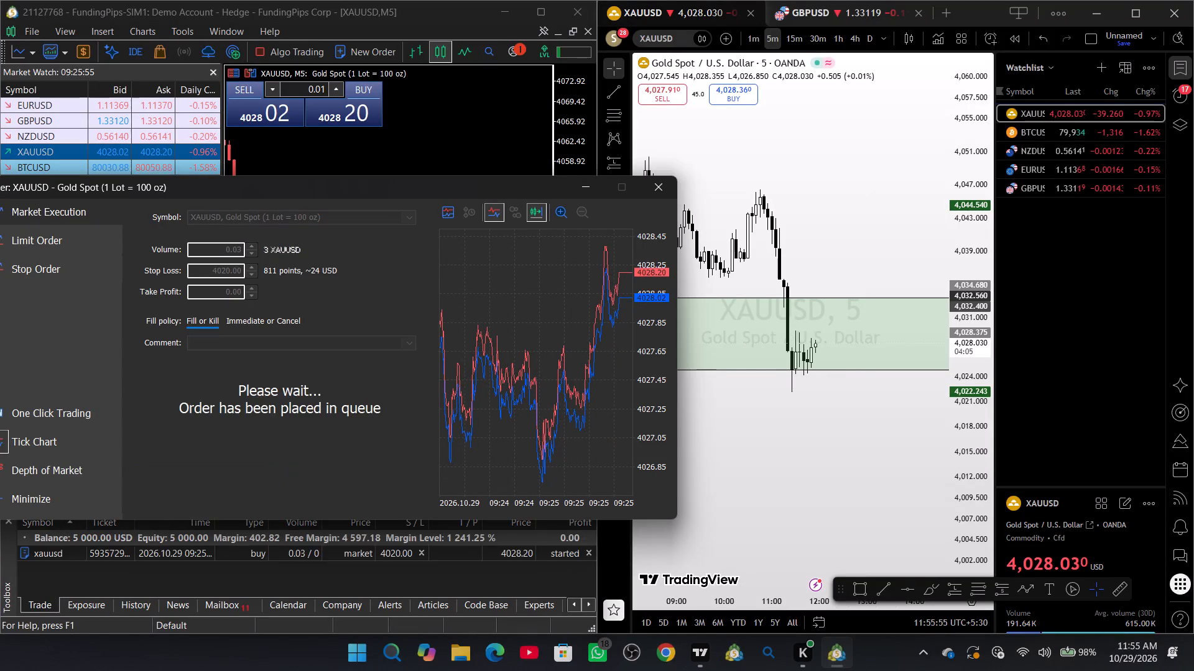
left_click(662, 192)
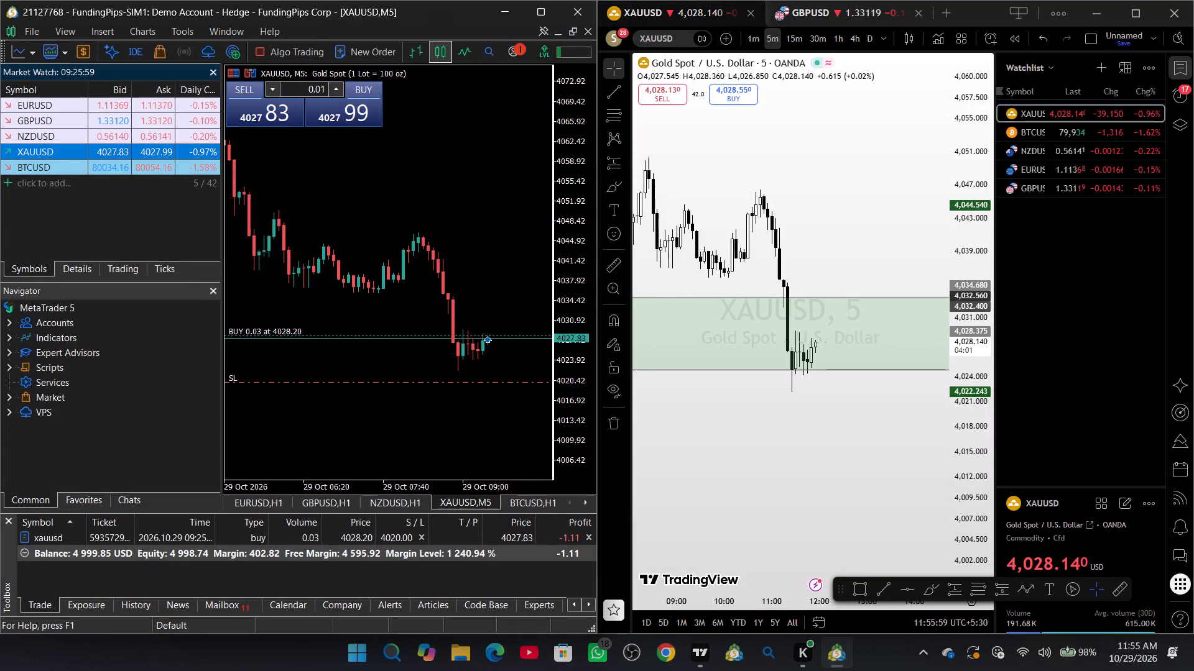
Try to add a take profit near 4045.24 to the buy position on the chart, accepting the One Click Trading terms.
left_click_drag(559, 353, 555, 312)
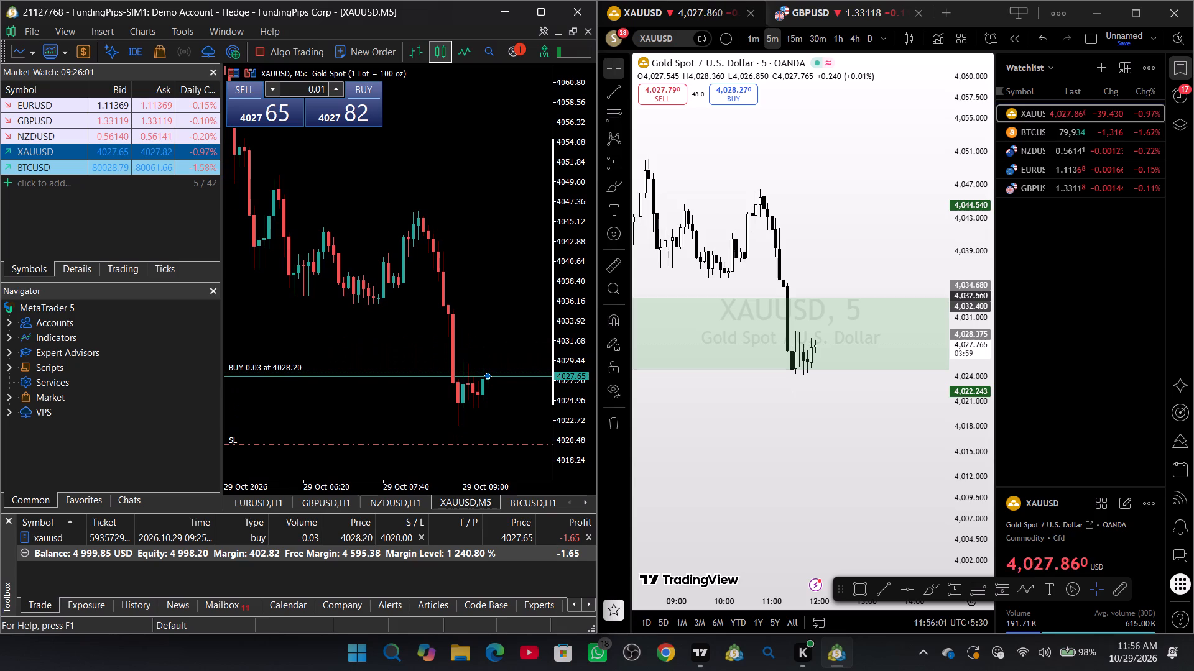
left_click_drag(458, 370, 456, 272)
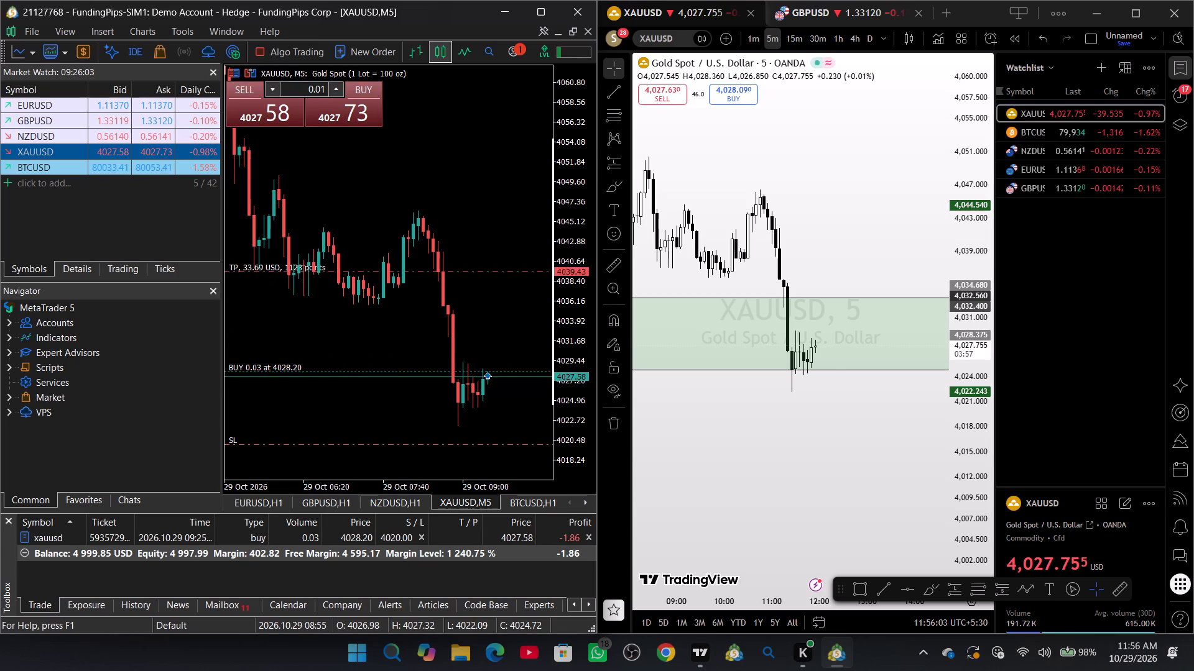
left_click_drag(456, 272, 461, 226)
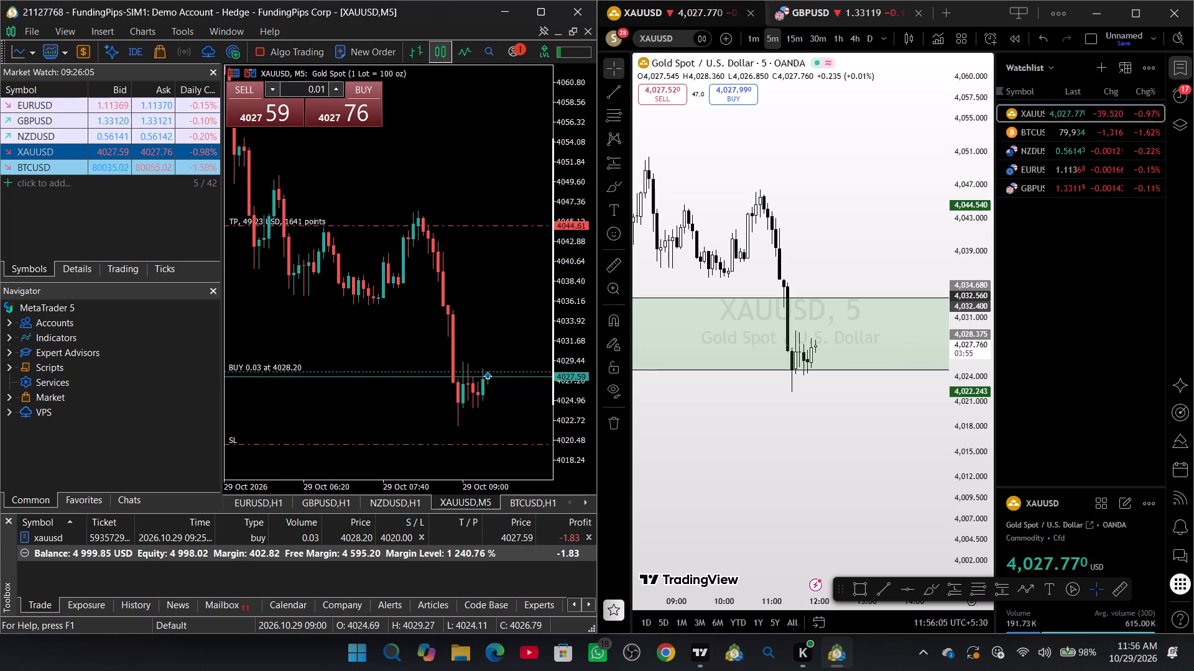
left_click_drag(461, 226, 465, 219)
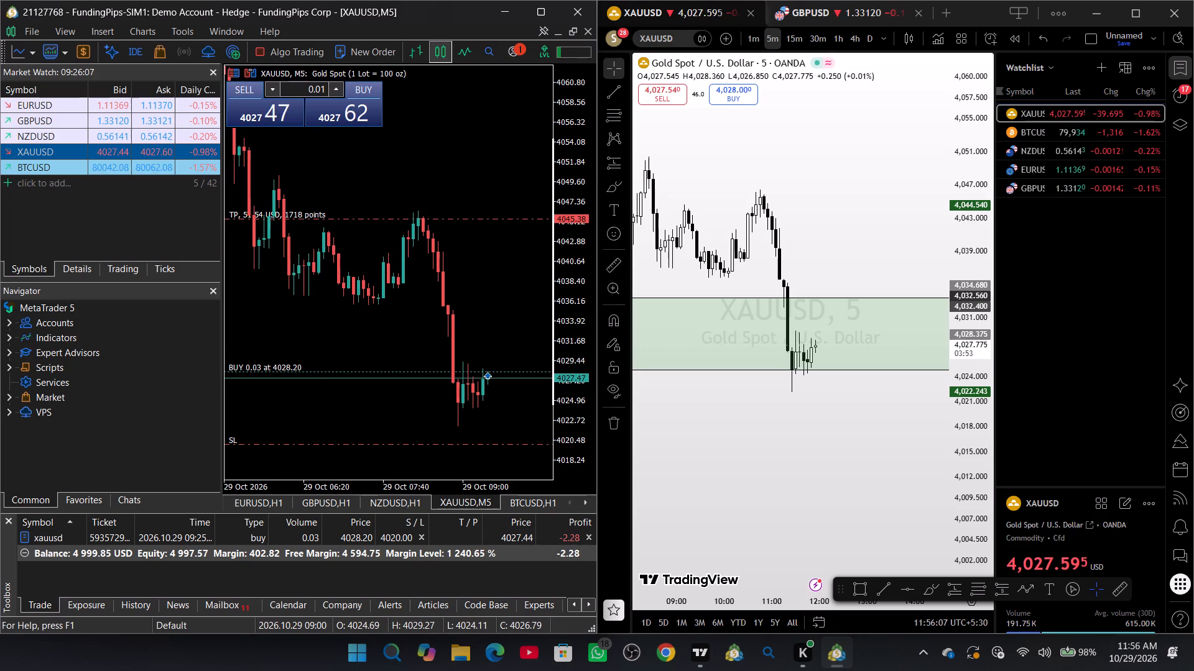
left_click_drag(465, 219, 466, 220)
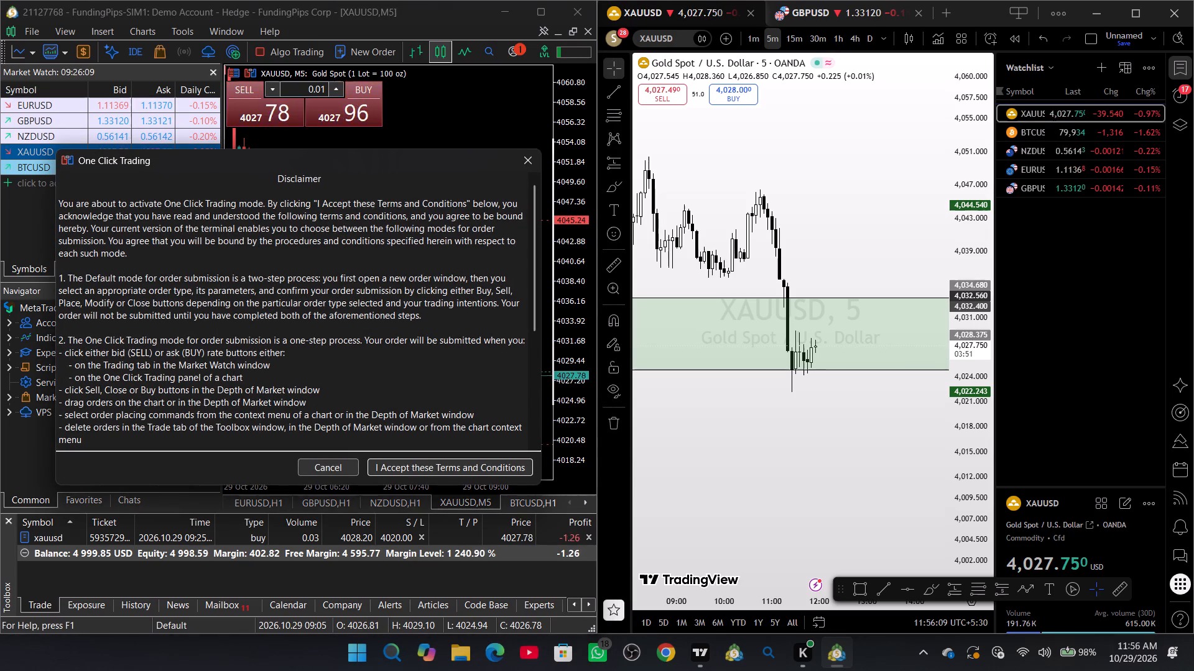
left_click(405, 470)
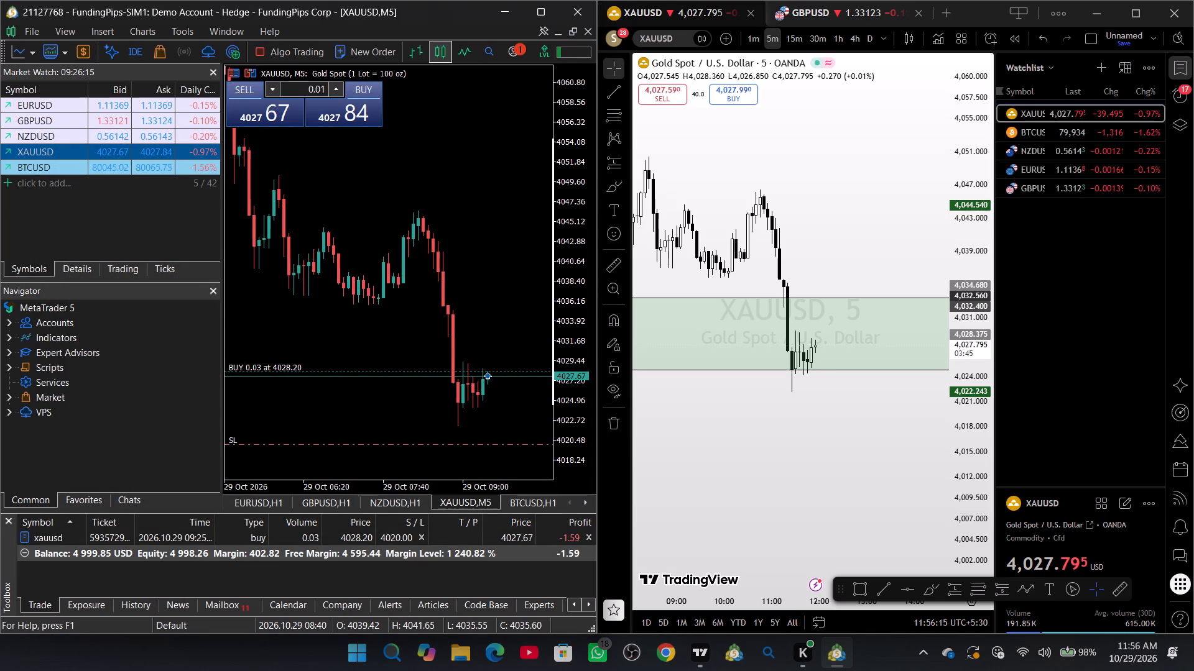
Set the XAUUSD buy position's take profit on the chart to about 4045.59, just below the recent swing high.
left_click_drag(442, 372, 422, 219)
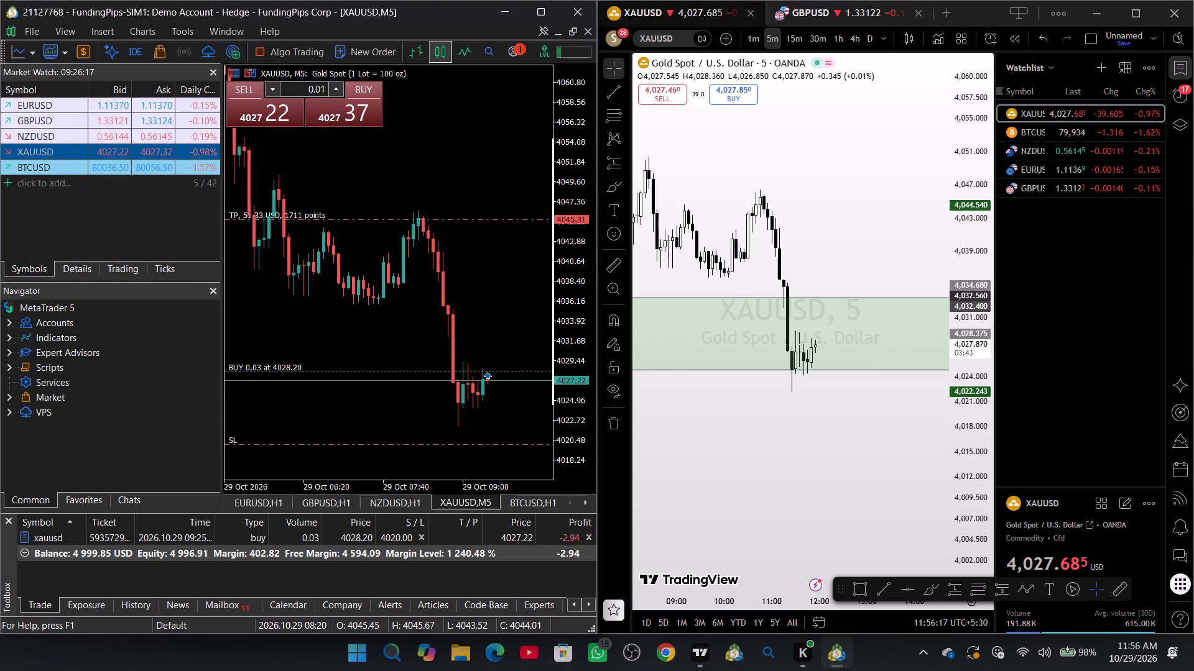
left_click_drag(422, 219, 421, 219)
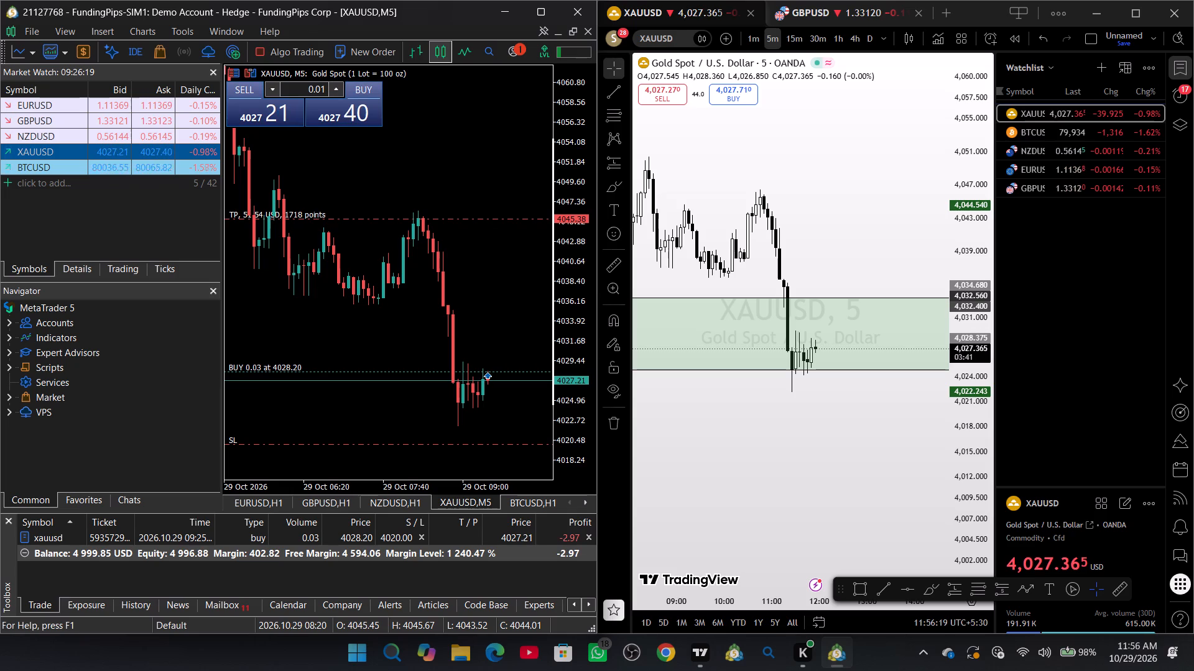
left_click_drag(421, 219, 420, 223)
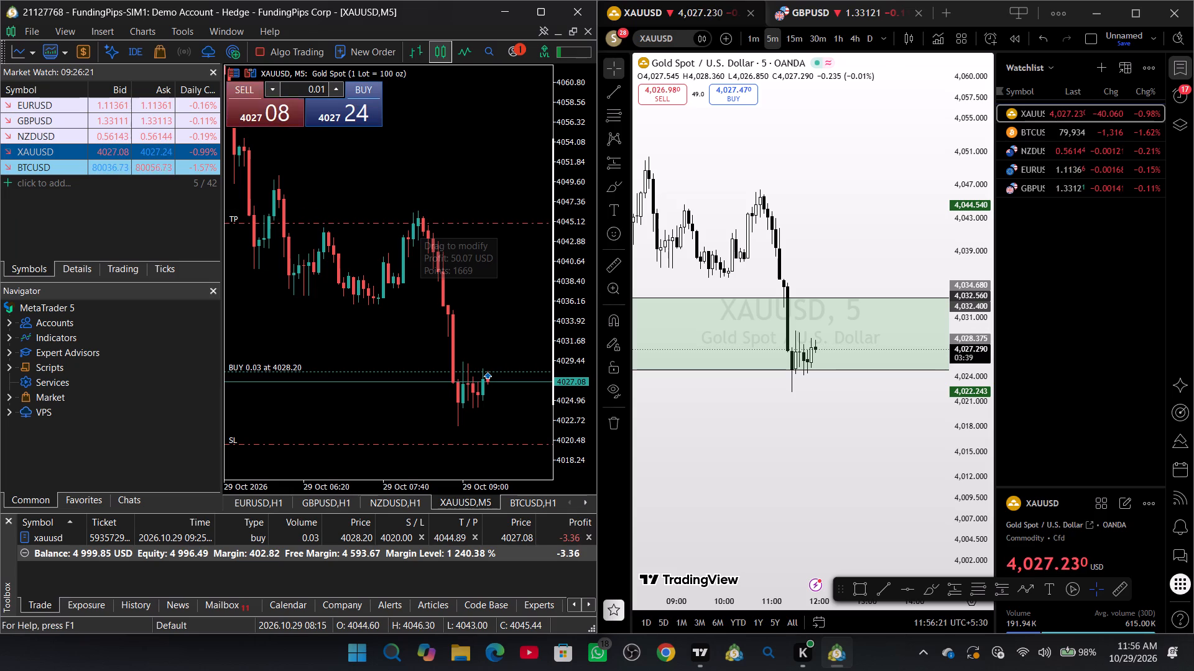
left_click_drag(419, 224, 440, 221)
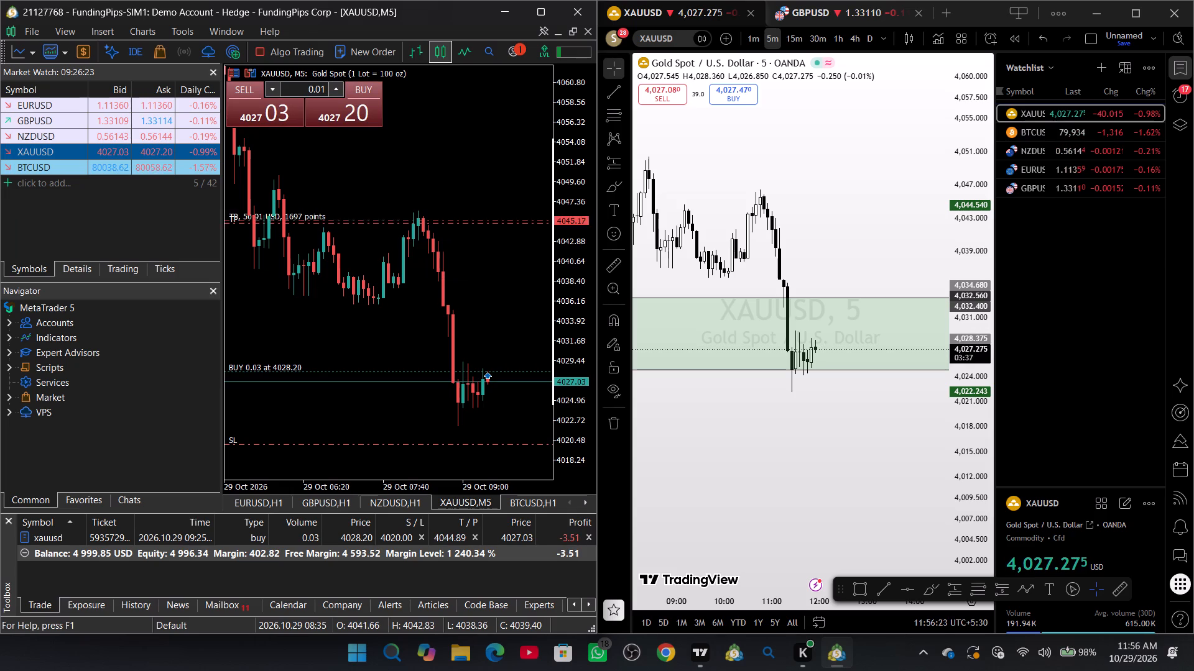
left_click_drag(440, 221, 451, 217)
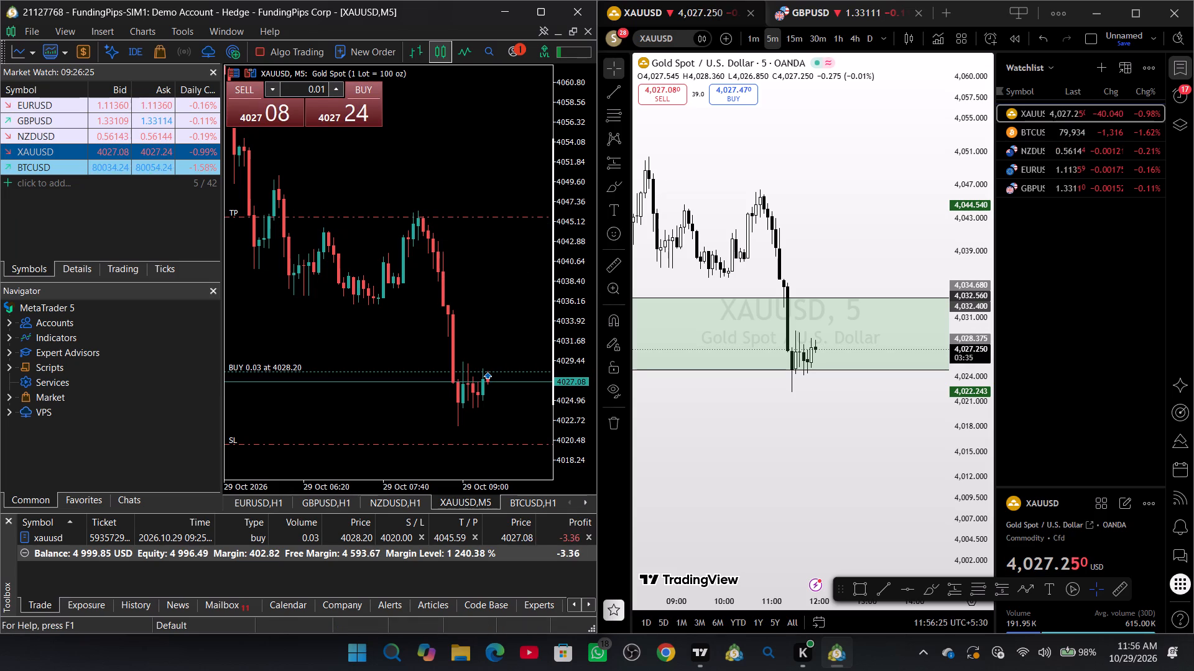
left_click_drag(509, 332, 456, 331)
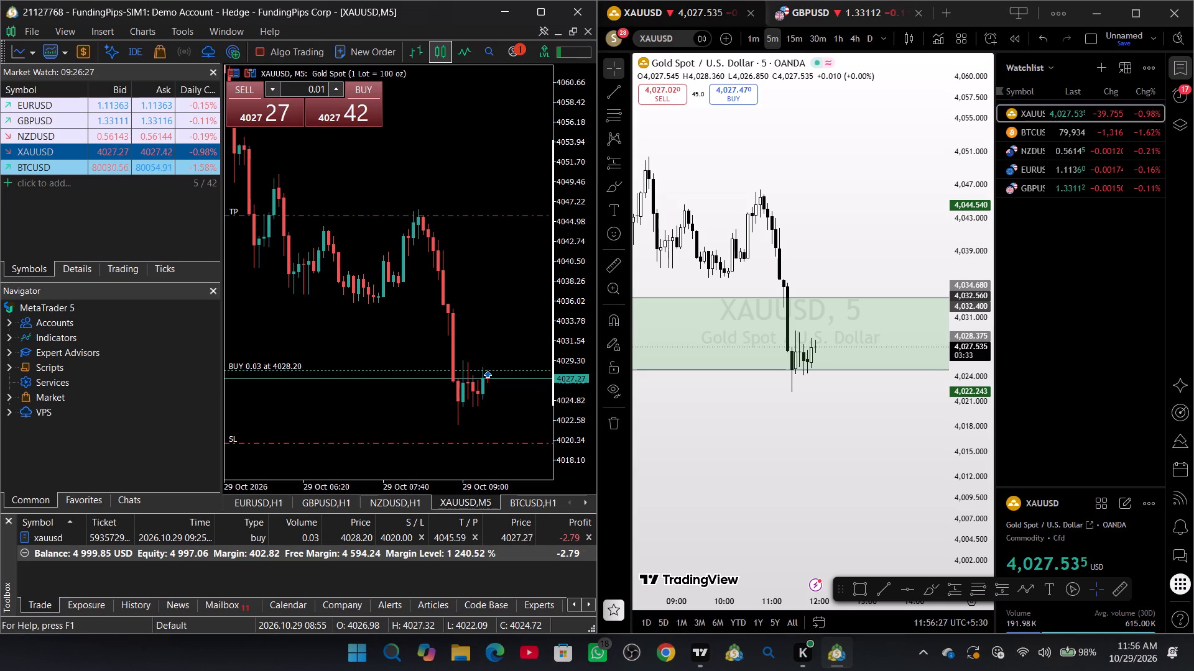
In TradingView, place a Long position drawing at the latest XAUUSD candles with its entry at about 4027.5.
left_click(953, 590)
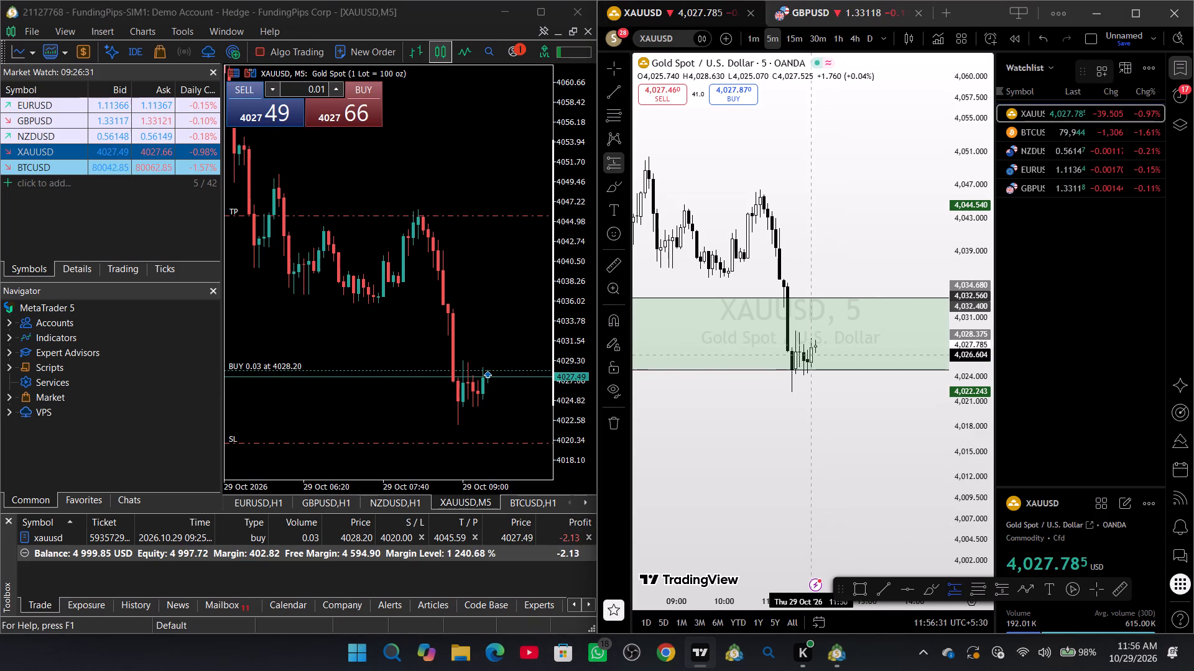
left_click(810, 347)
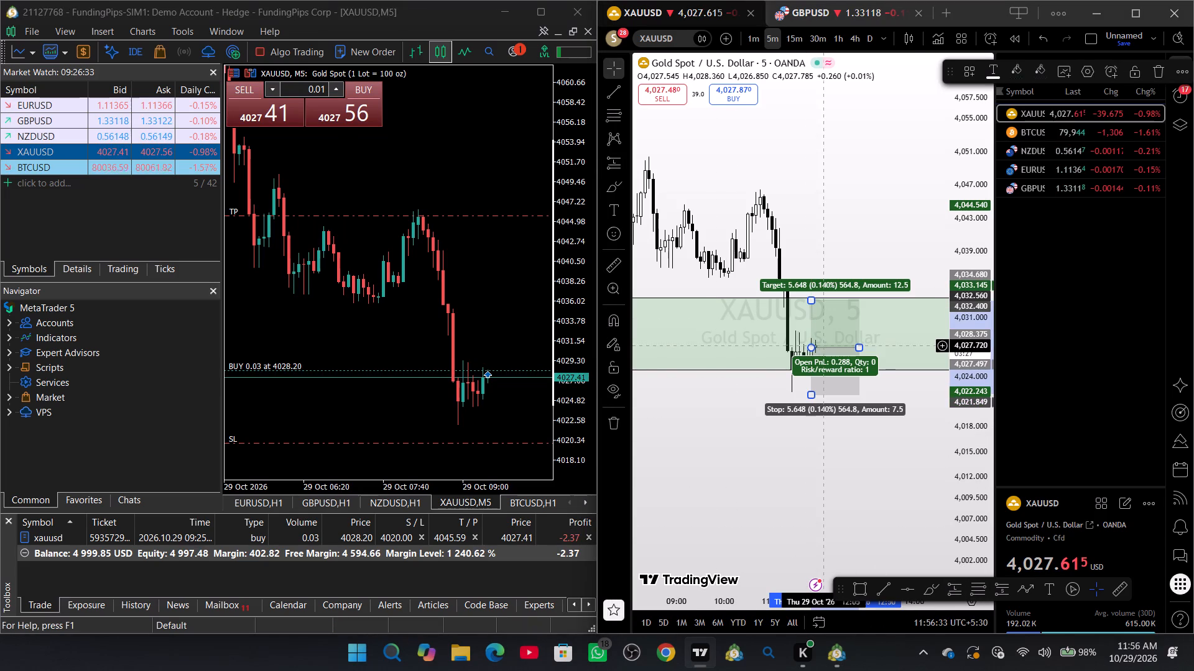
Set the long position drawing's stop level price to 4020.00.
double_click(825, 345)
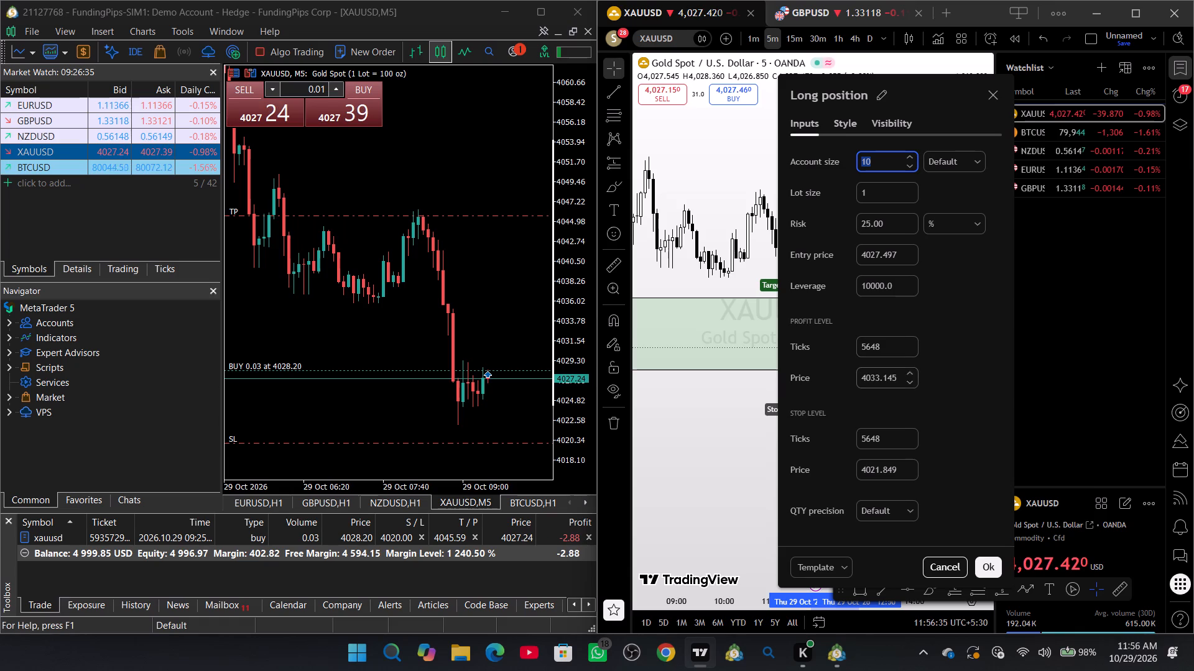
left_click(899, 469)
key("BackSpace")
key("BackSpace")
key("BackSpace")
key("BackSpace")
key("BackSpace")
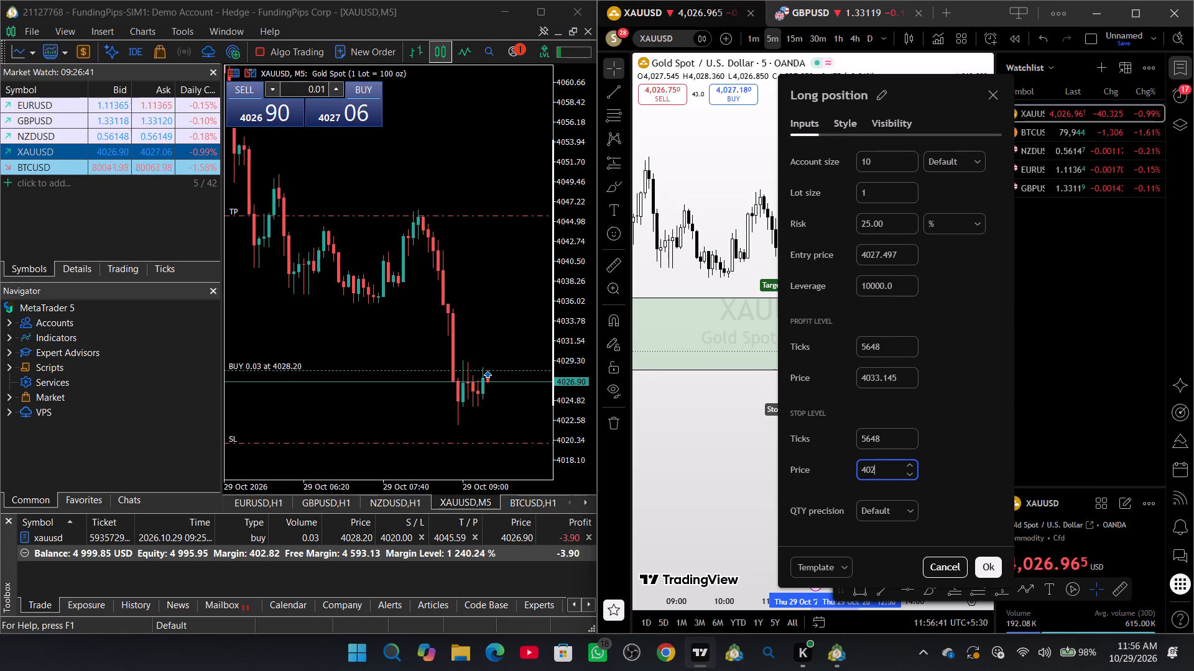
type("0.00")
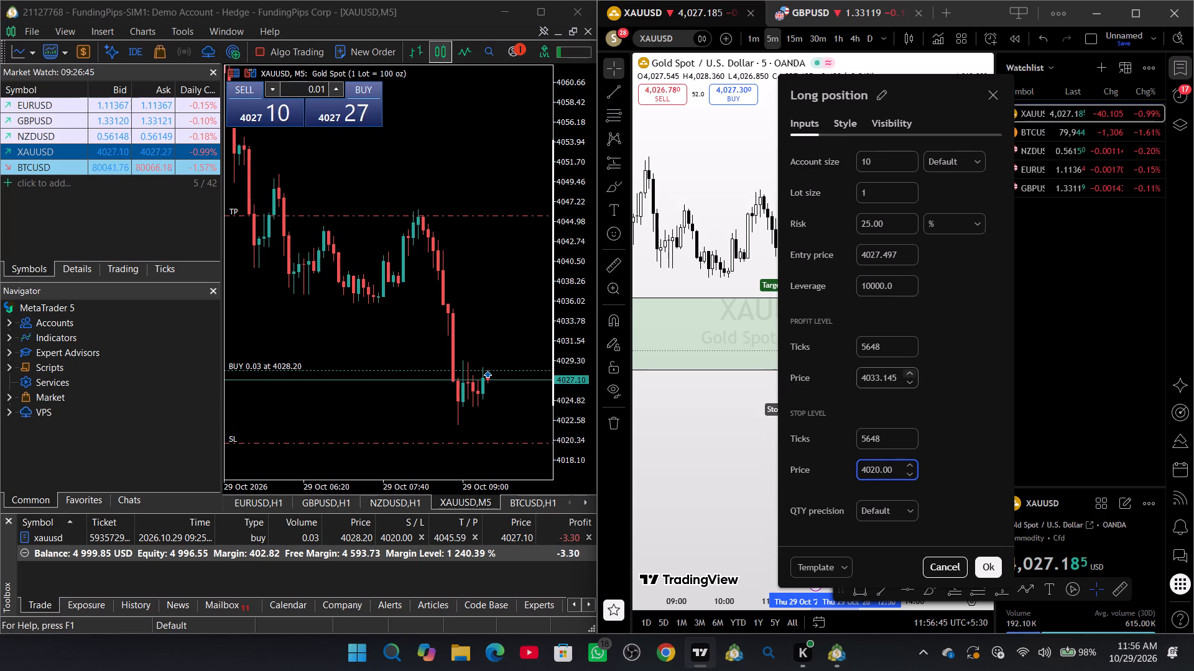
Set the long position drawing's profit level price to 4045.59.
left_click(900, 376)
key("BackSpace")
key("BackSpace")
key("BackSpace")
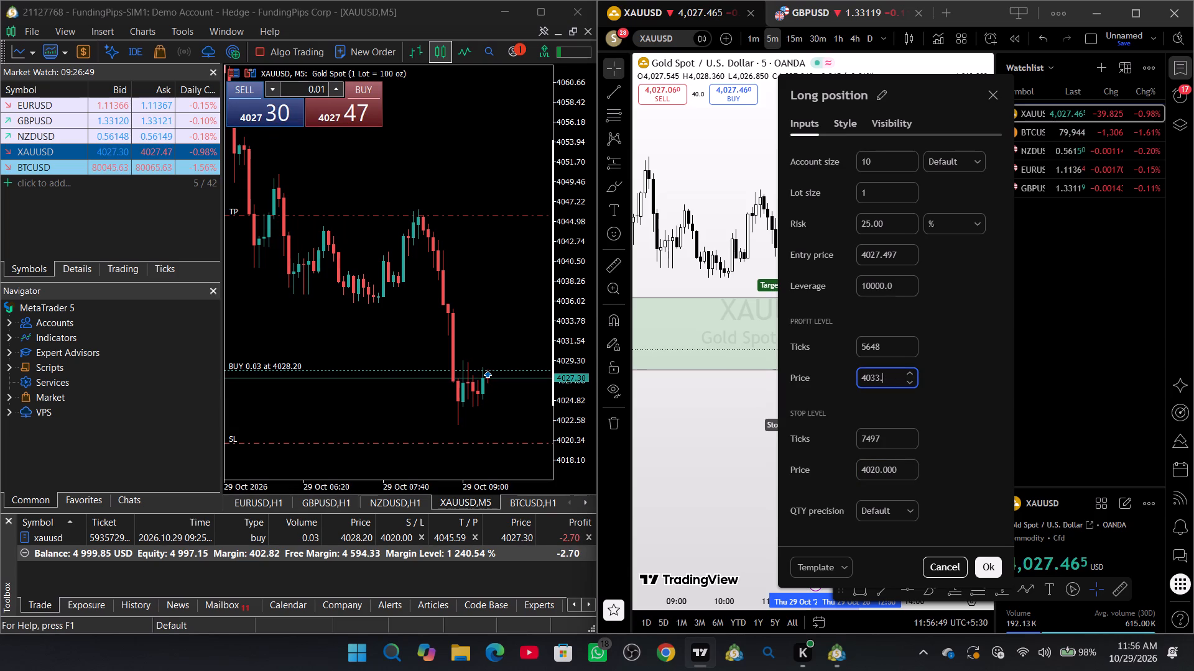
key("BackSpace")
key("BackSpace")
key("BackSpace")
type("45.59")
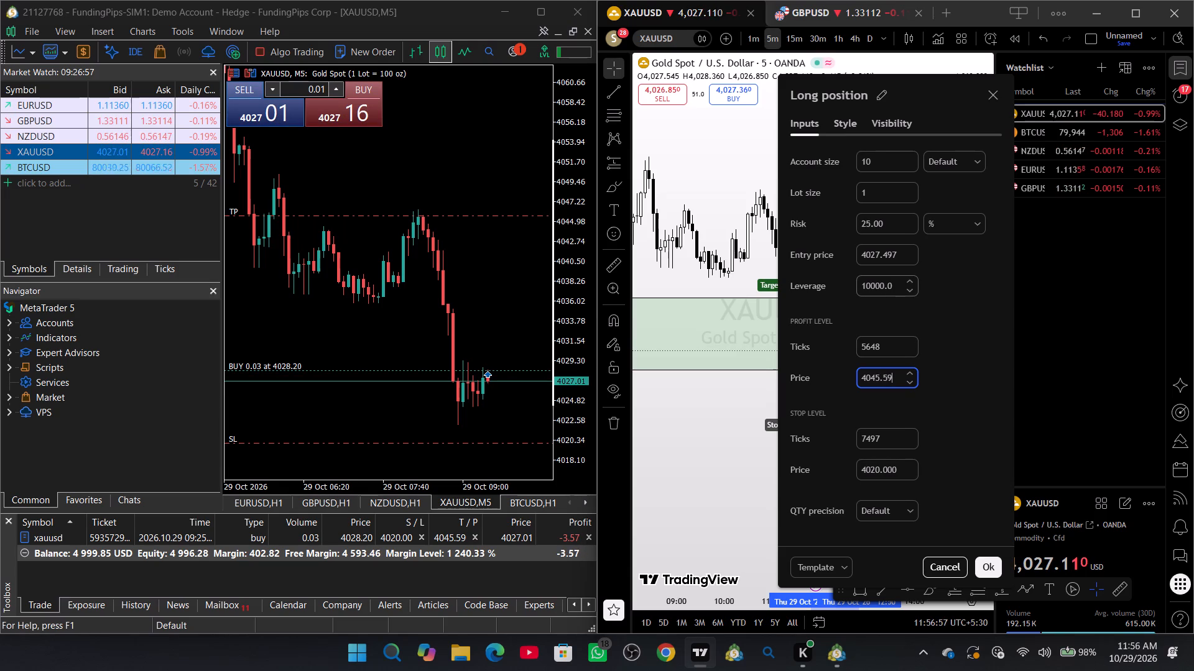
Set the long position drawing's entry price to 4028.20, apply the settings and deselect the drawing.
left_click(894, 252)
key("Right")
key("BackSpace")
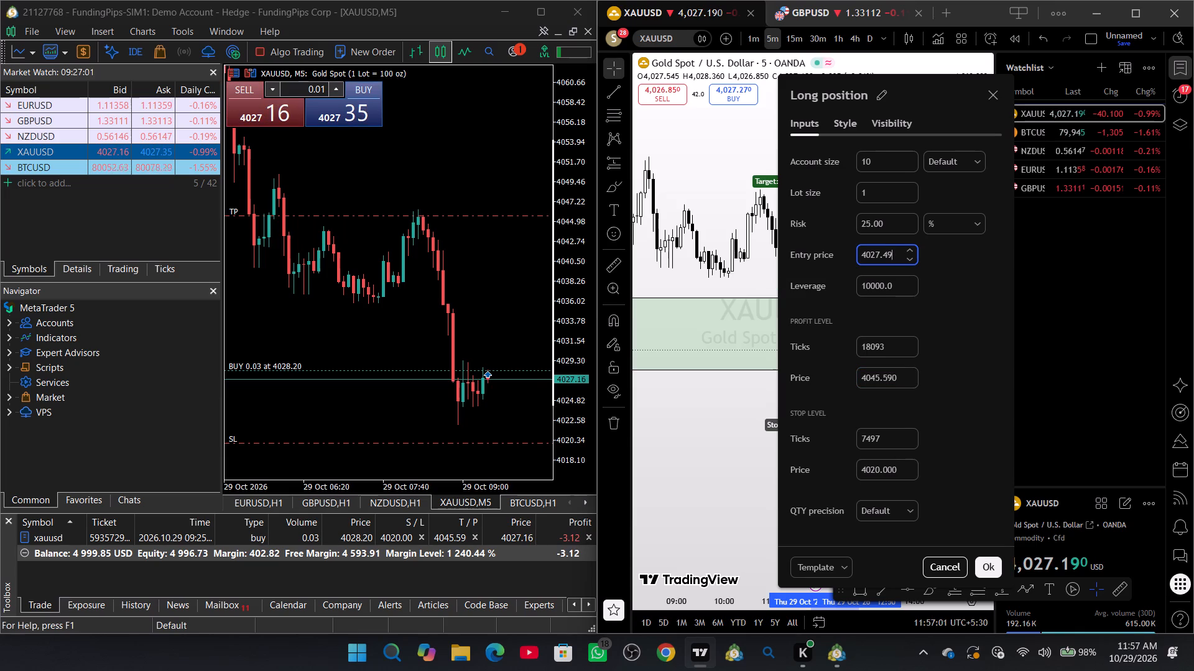
key("BackSpace")
key("BackSpace")
key("BackSpace")
key("BackSpace")
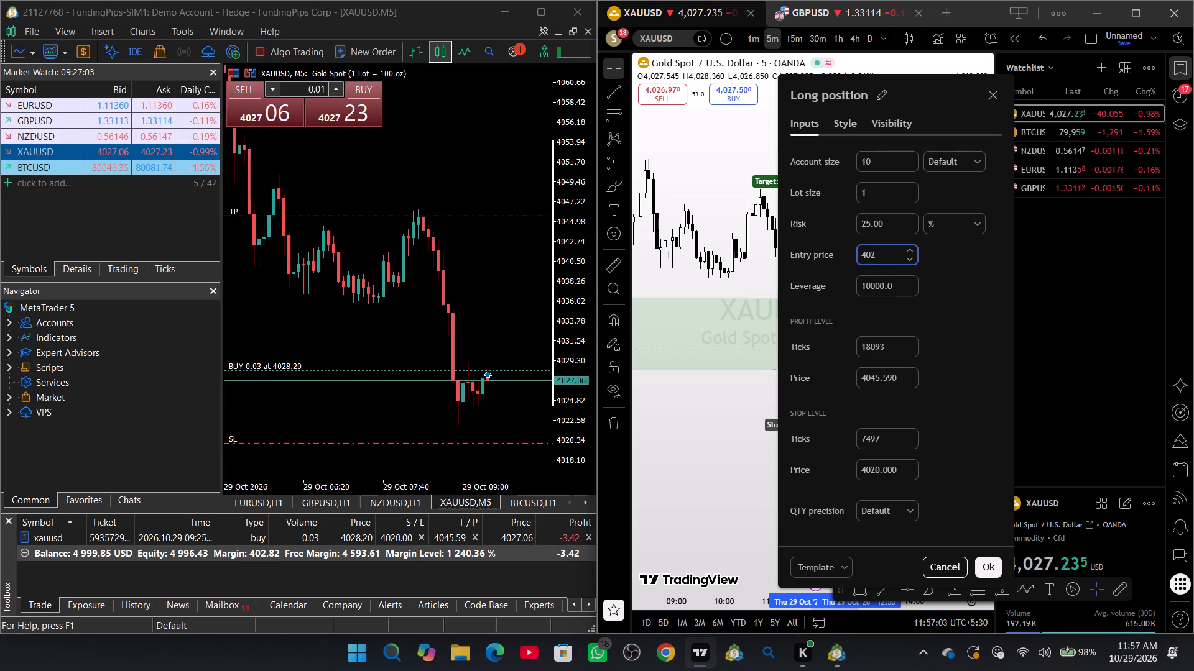
type("8.20")
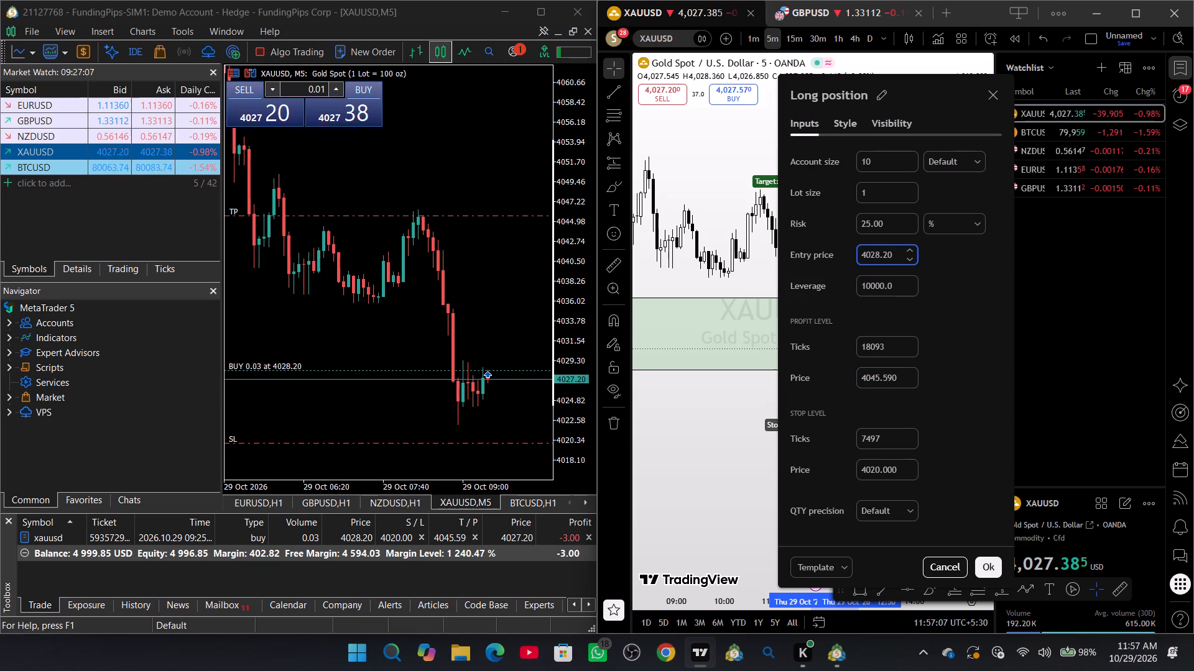
left_click(989, 565)
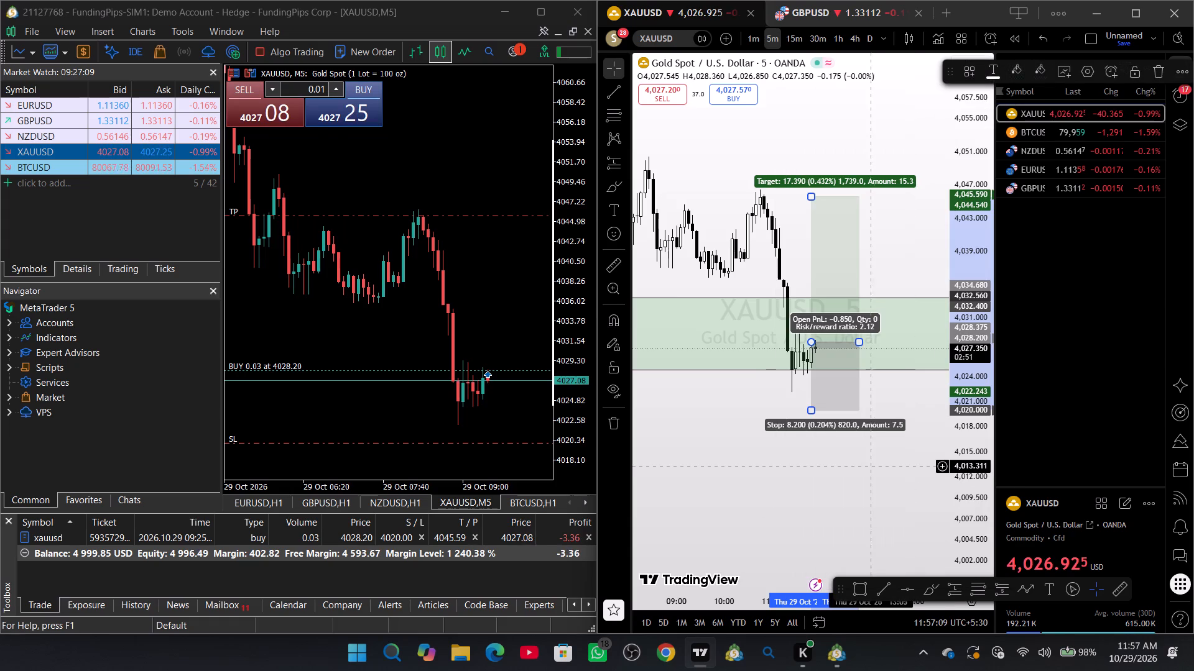
left_click(868, 466)
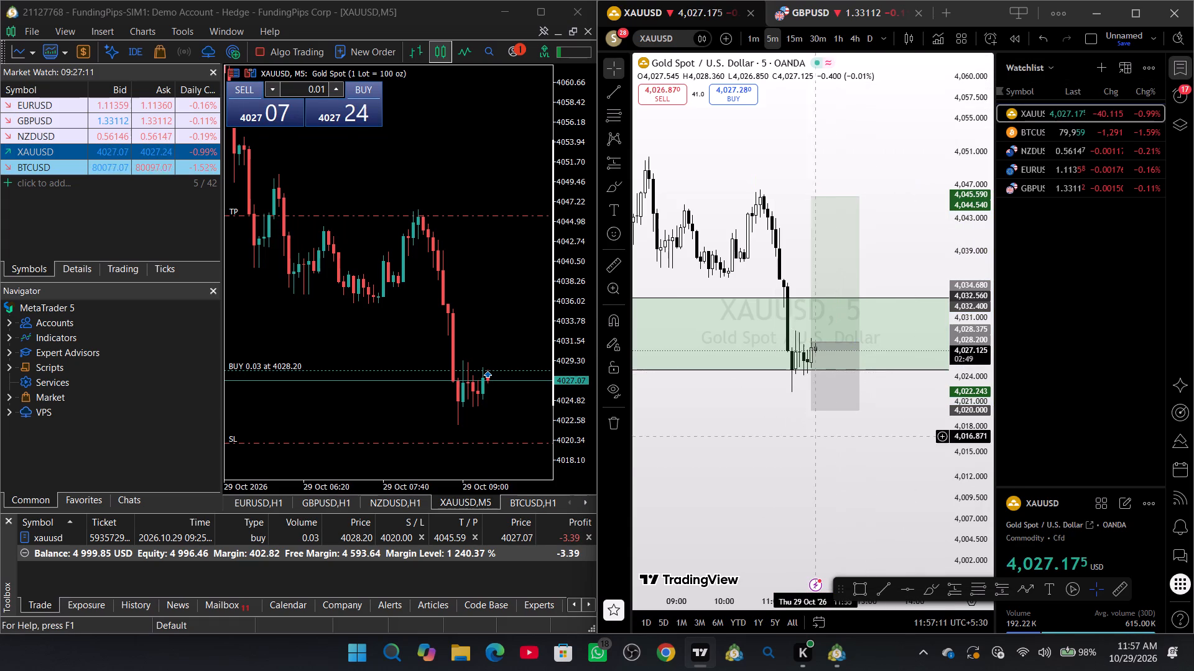
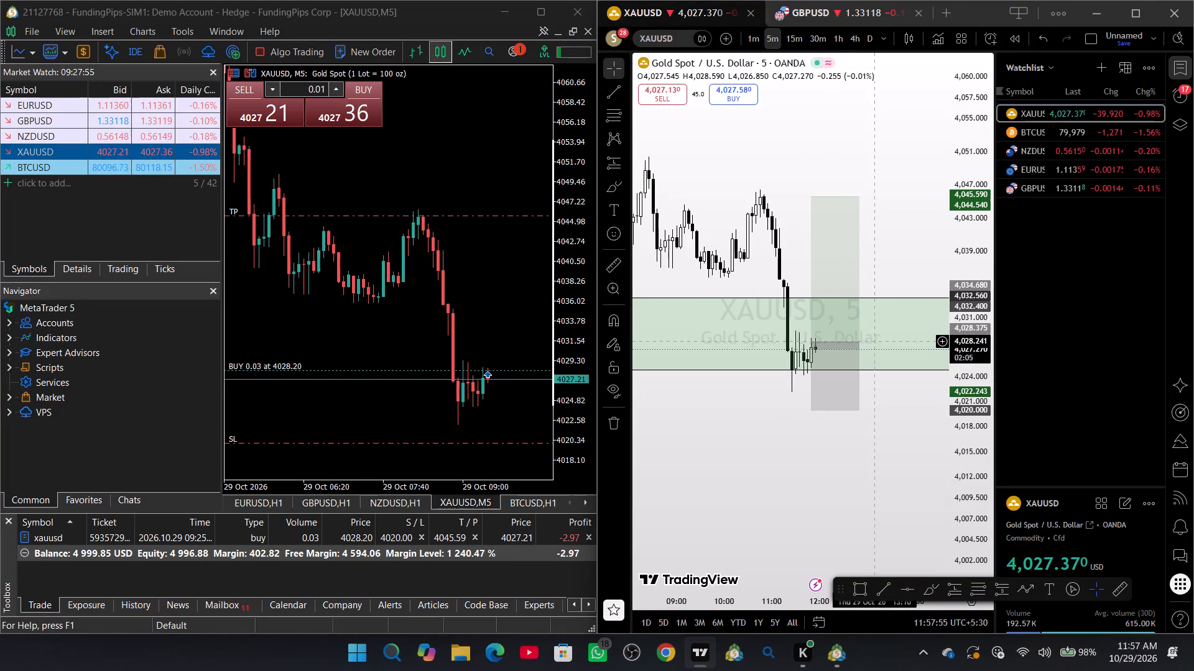
Measure the price distance from the long position's entry level up to about 4,036 on the XAUUSD chart, and clear the measurement.
left_click_drag(875, 341, 880, 306, "shift")
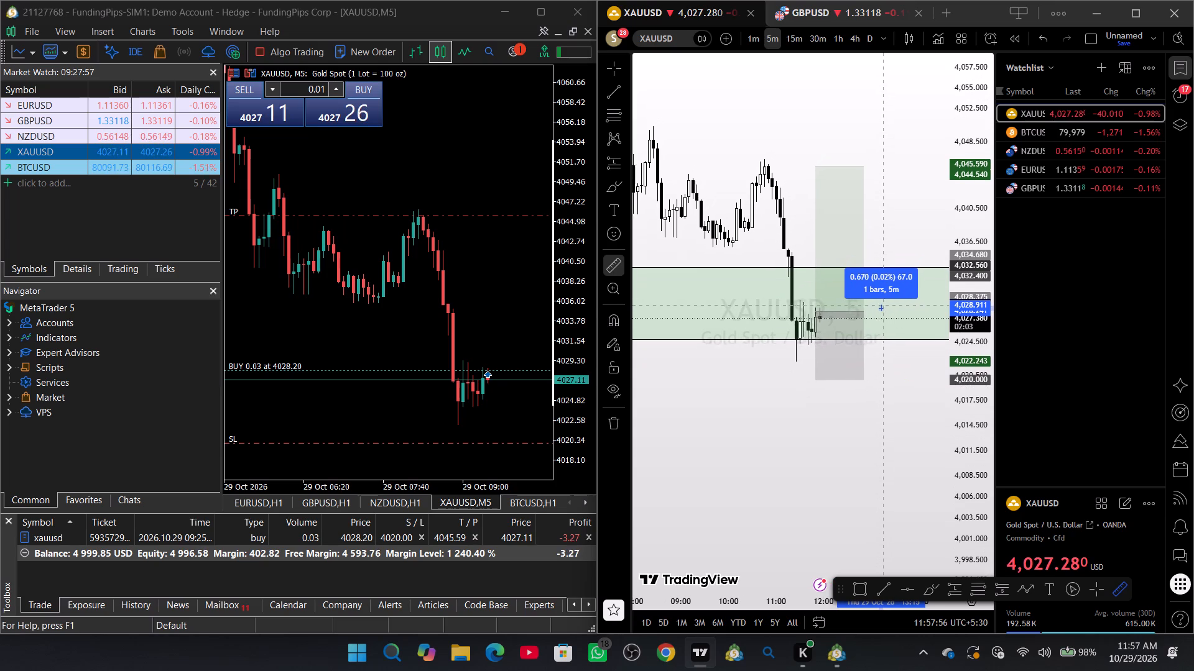
left_click_drag(880, 306, 879, 308, "shift")
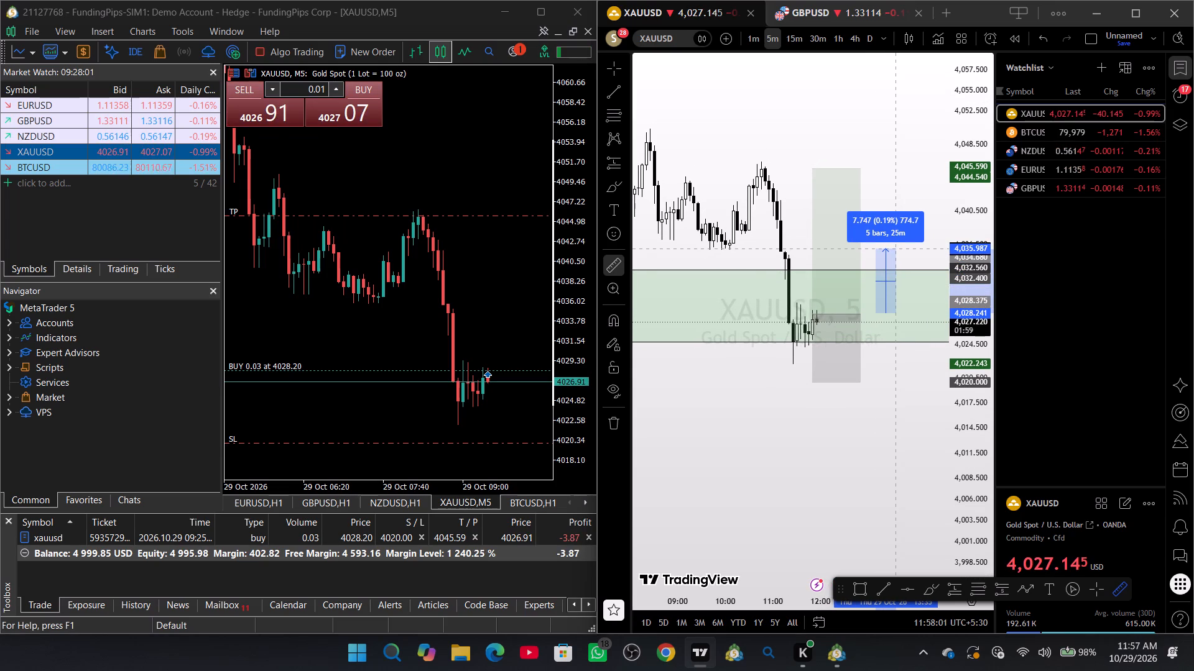
left_click(895, 249)
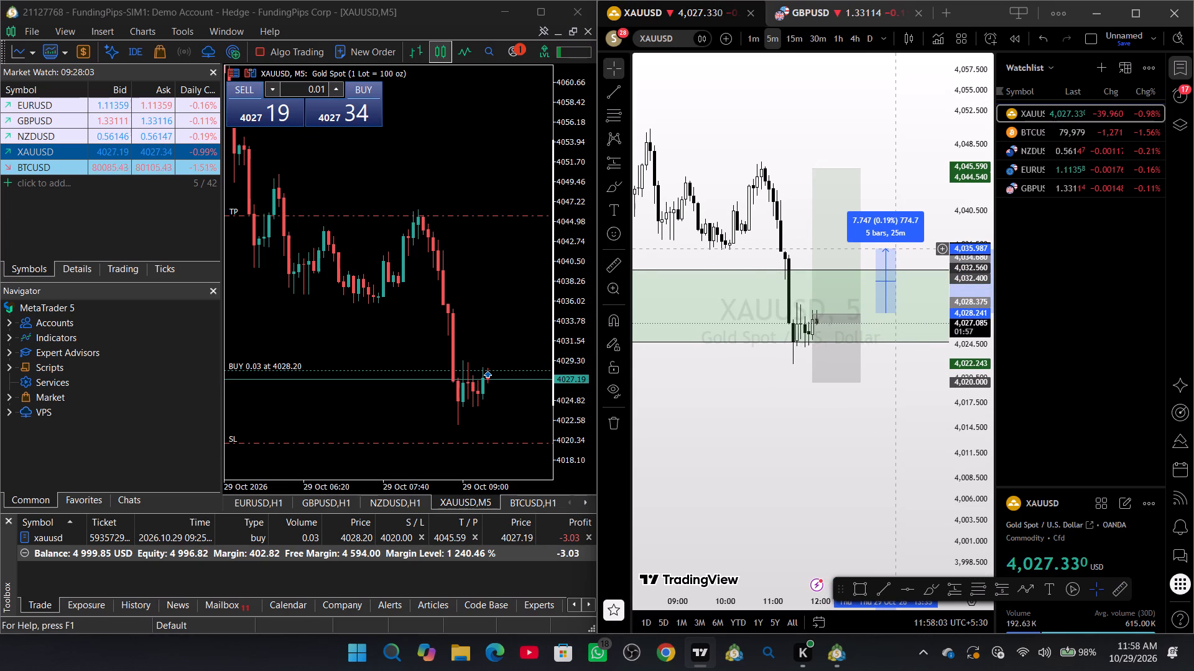
left_click(798, 418)
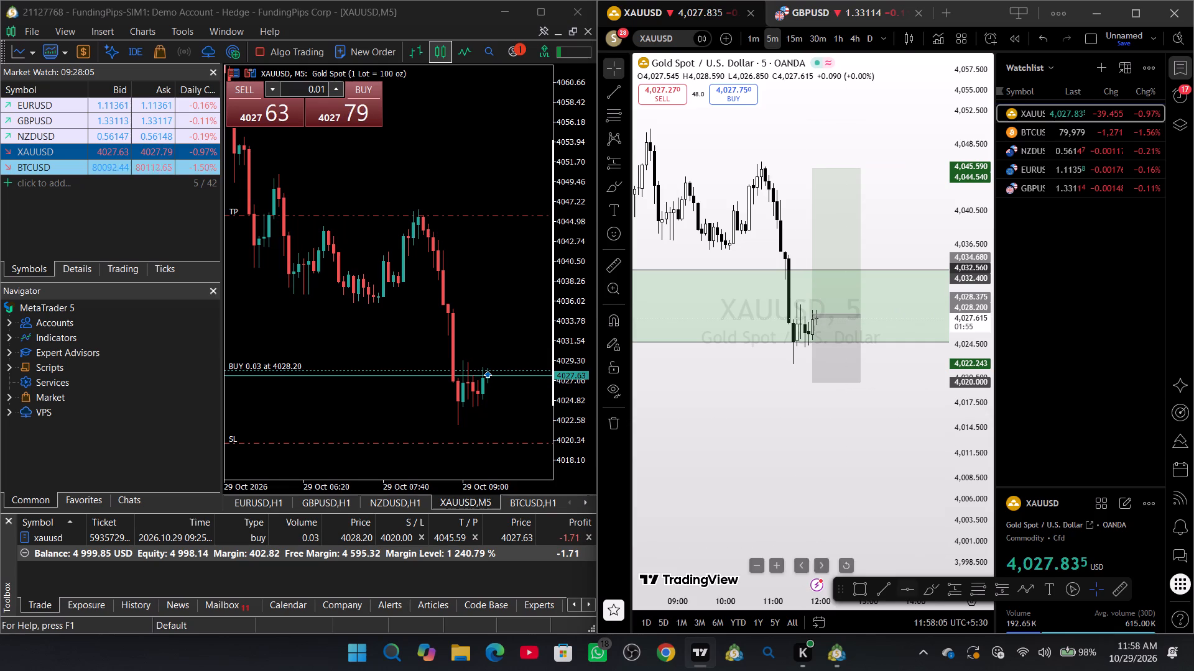
Draw a horizontal line across the XAUUSD chart at about 4,035.76, between the long position's entry and its target.
left_click(900, 593)
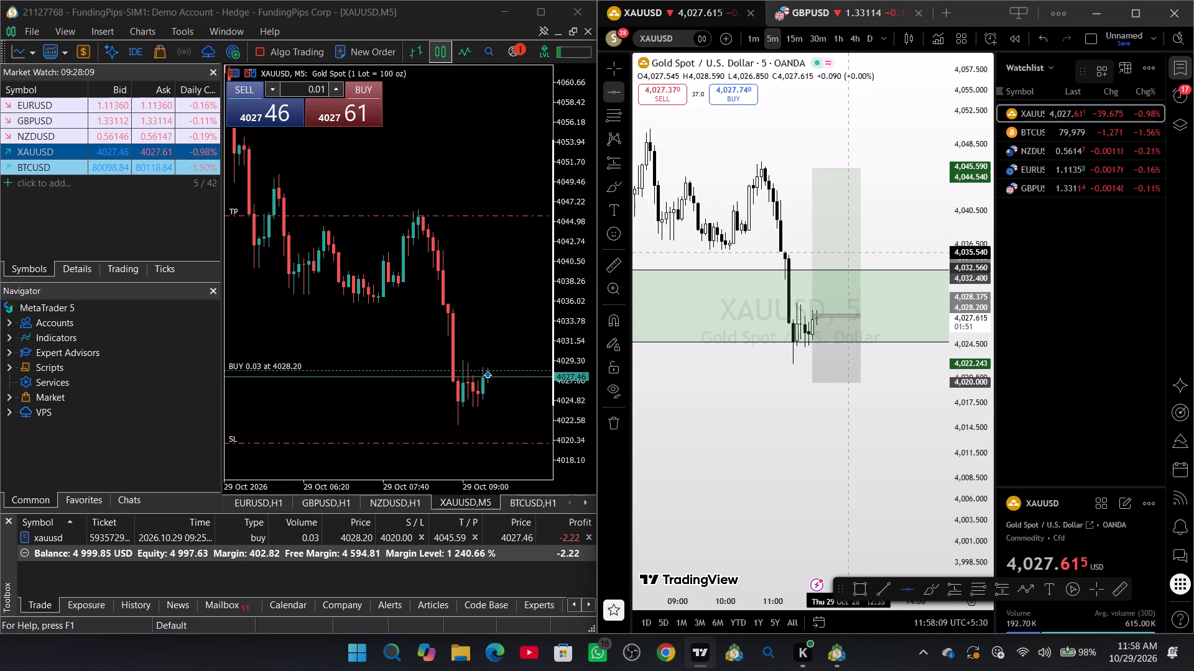
left_click(948, 250)
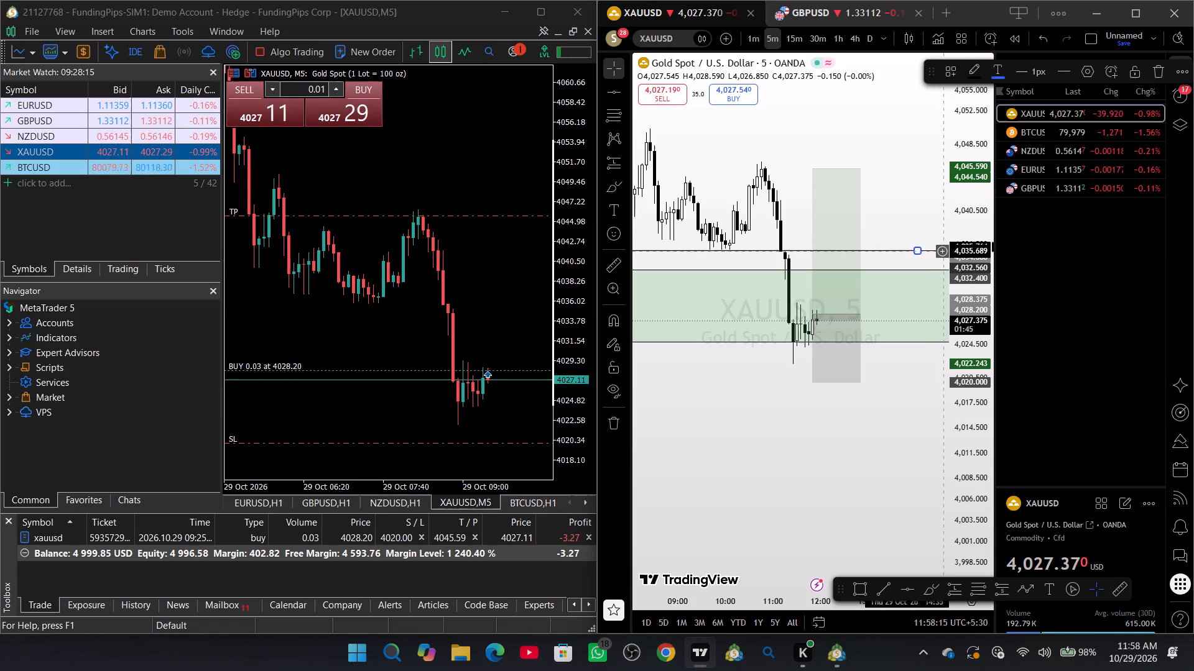
Add a price alert on XAUUSD at 4,035.689, beside the new horizontal line.
left_click(942, 251)
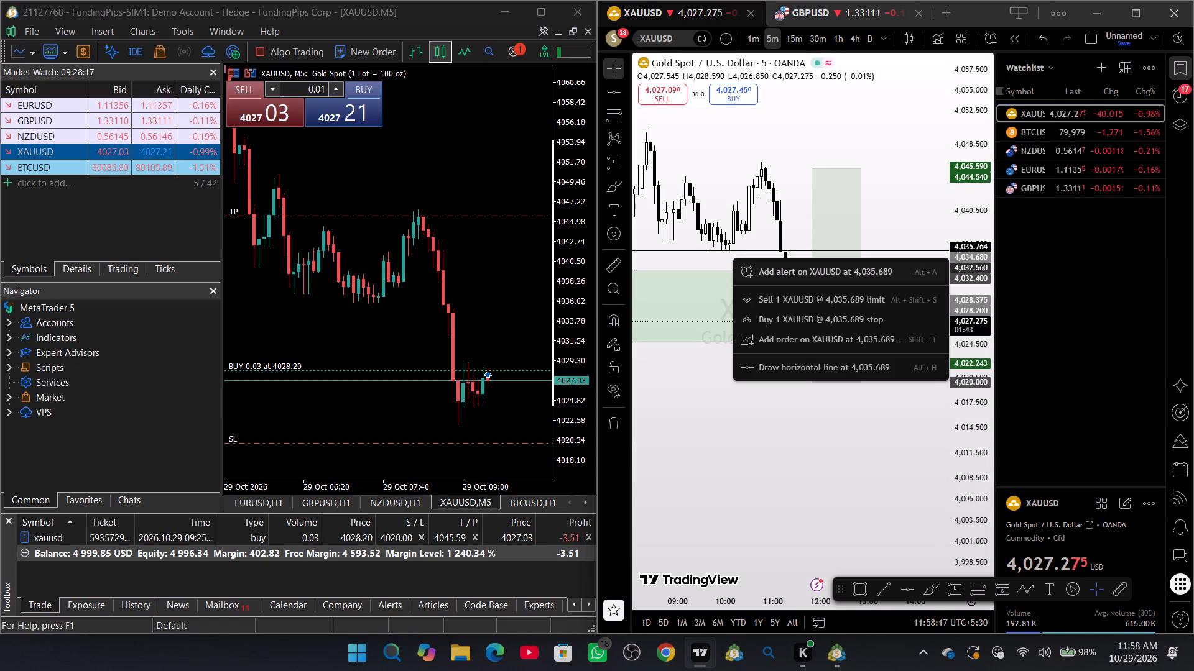
left_click(897, 268)
left_click(877, 475)
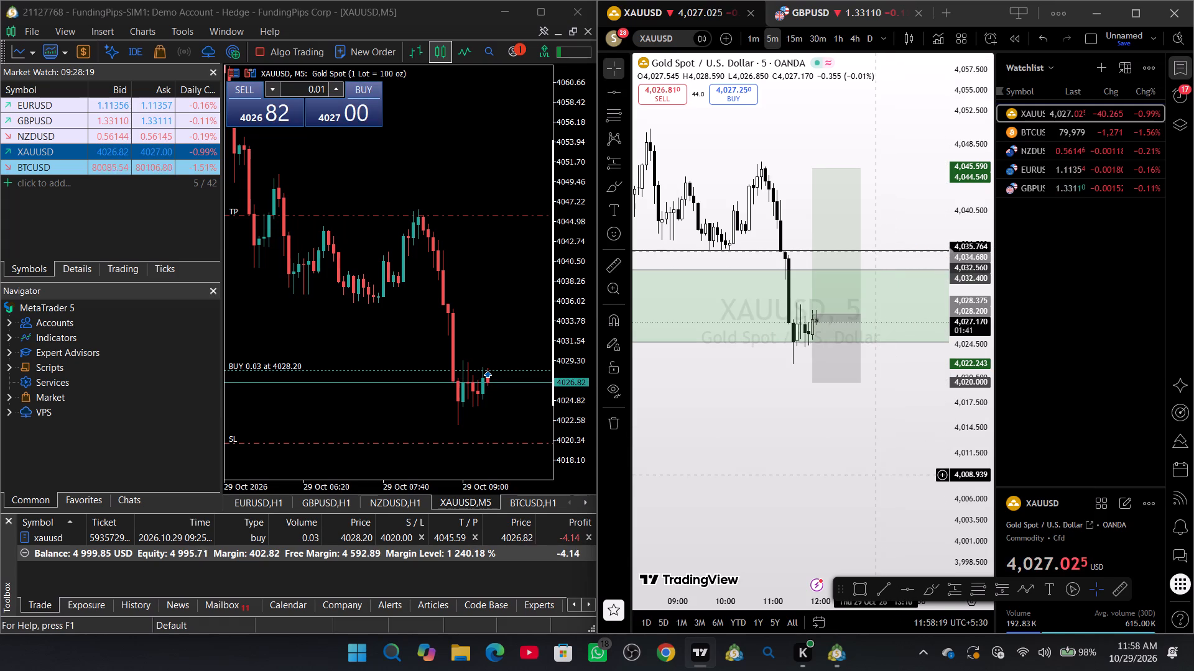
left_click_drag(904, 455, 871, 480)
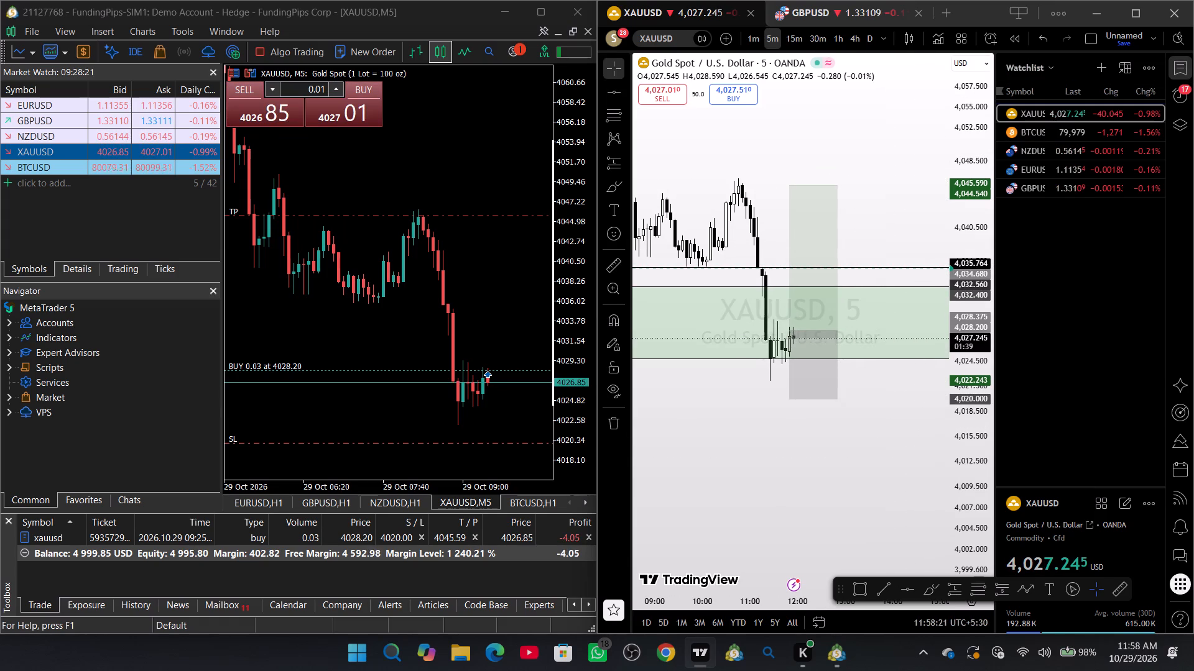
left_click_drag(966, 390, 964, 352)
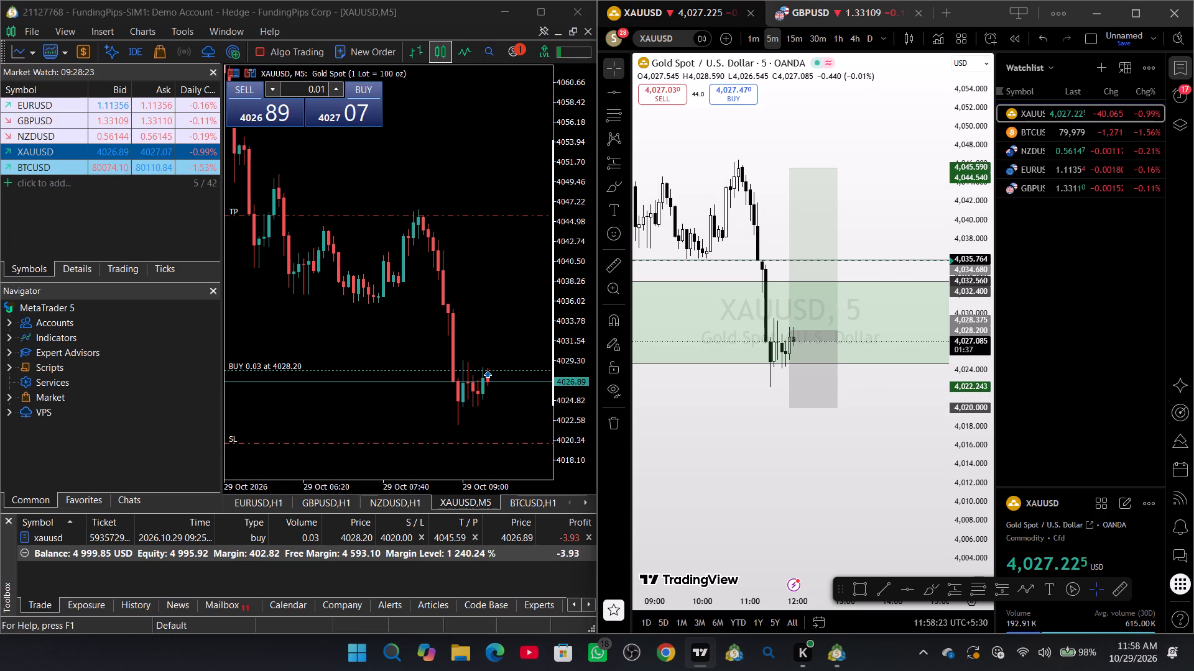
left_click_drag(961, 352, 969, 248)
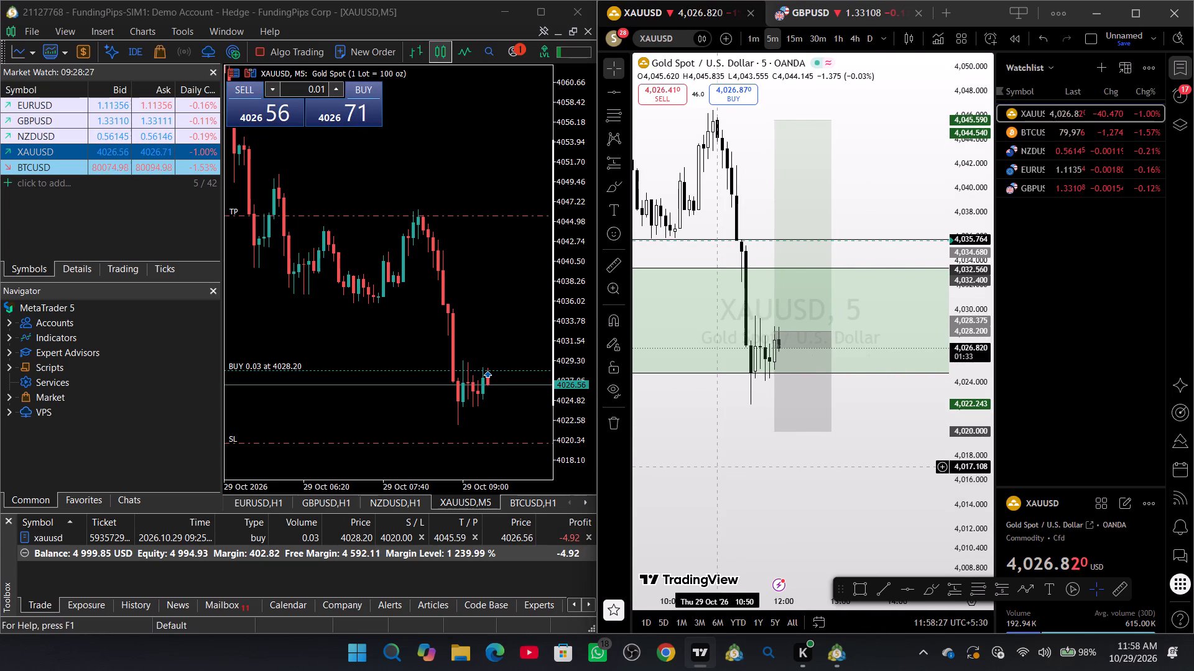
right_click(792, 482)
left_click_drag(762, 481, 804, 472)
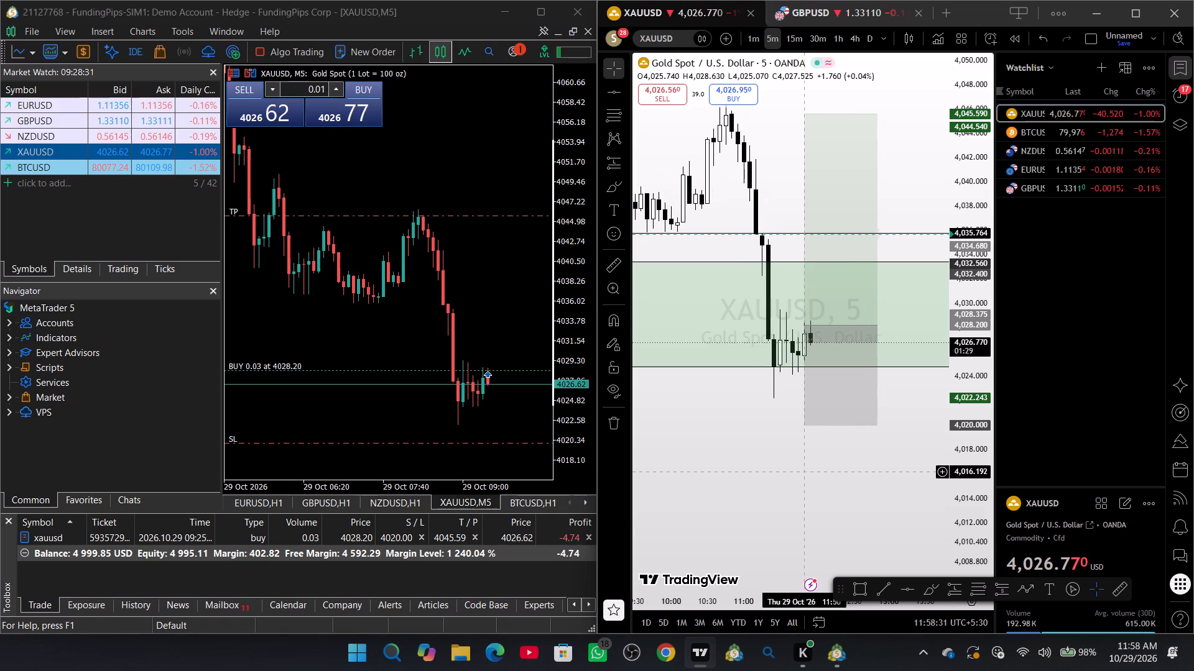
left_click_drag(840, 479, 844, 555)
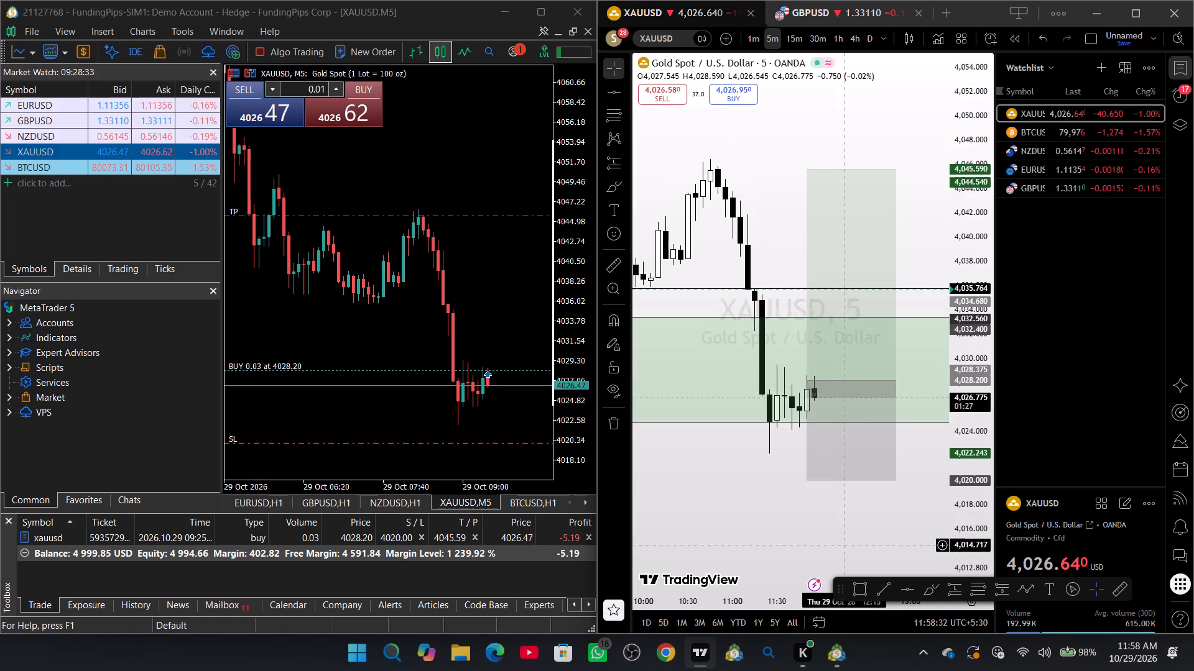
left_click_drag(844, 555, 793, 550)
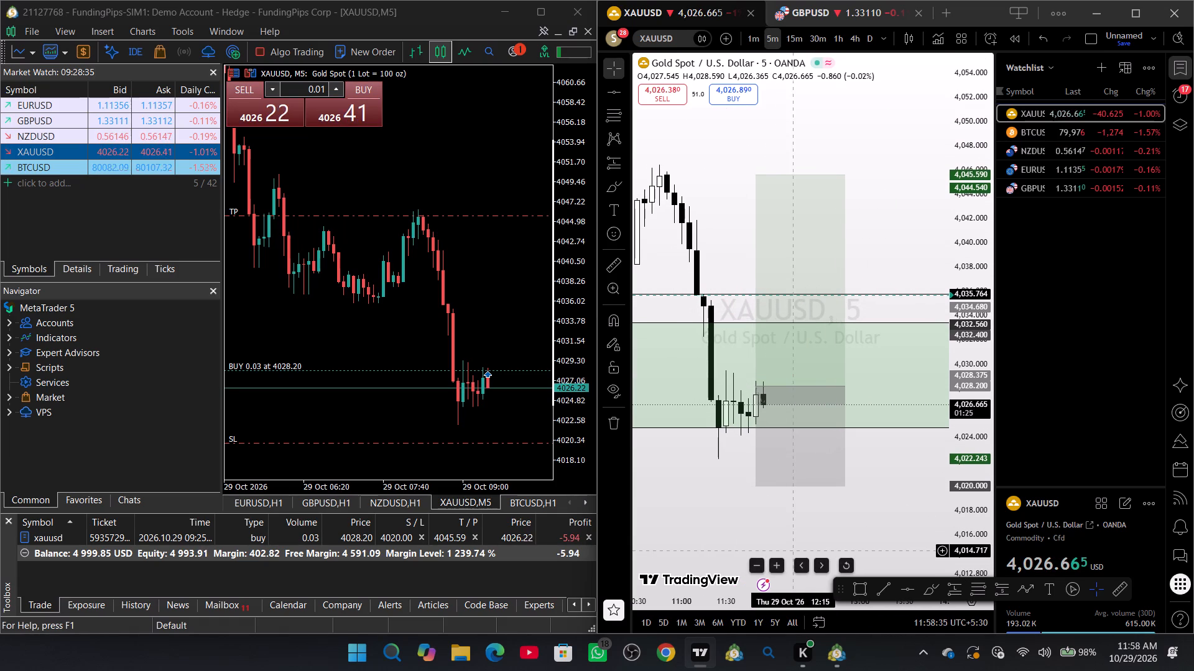
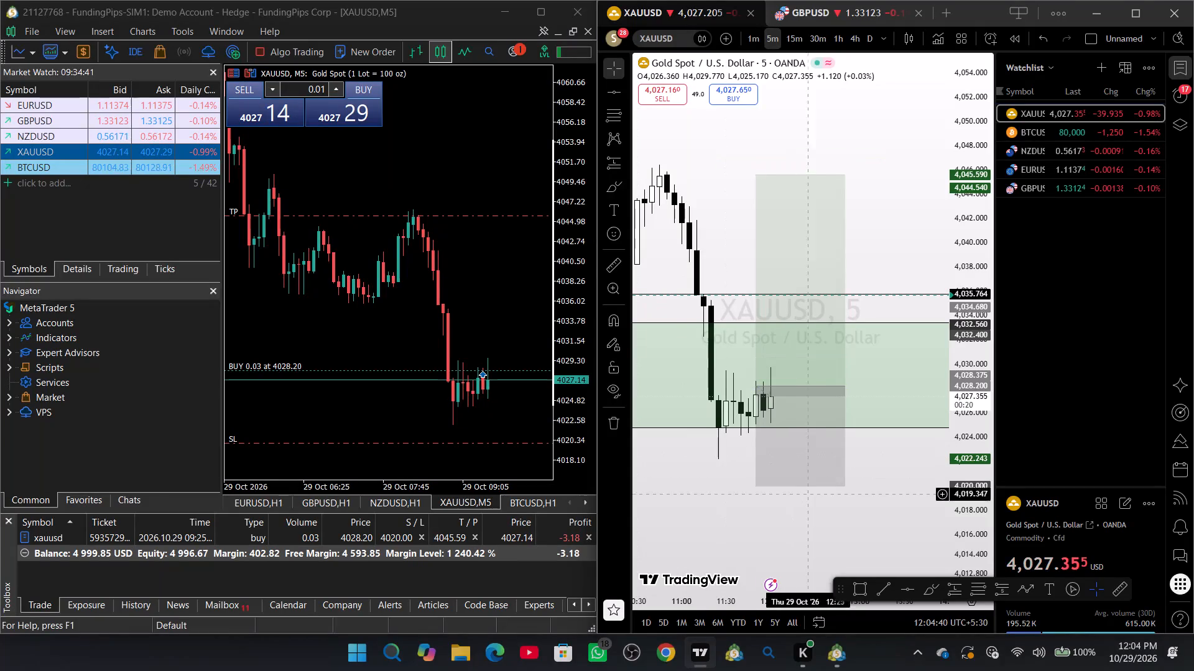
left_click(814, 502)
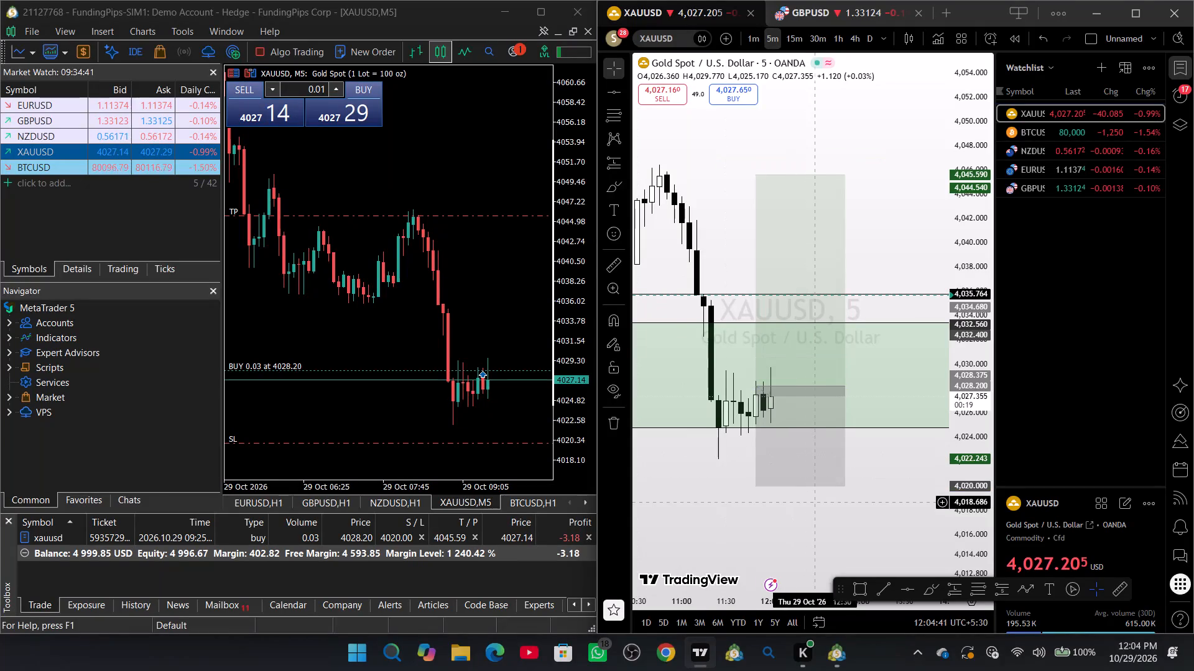
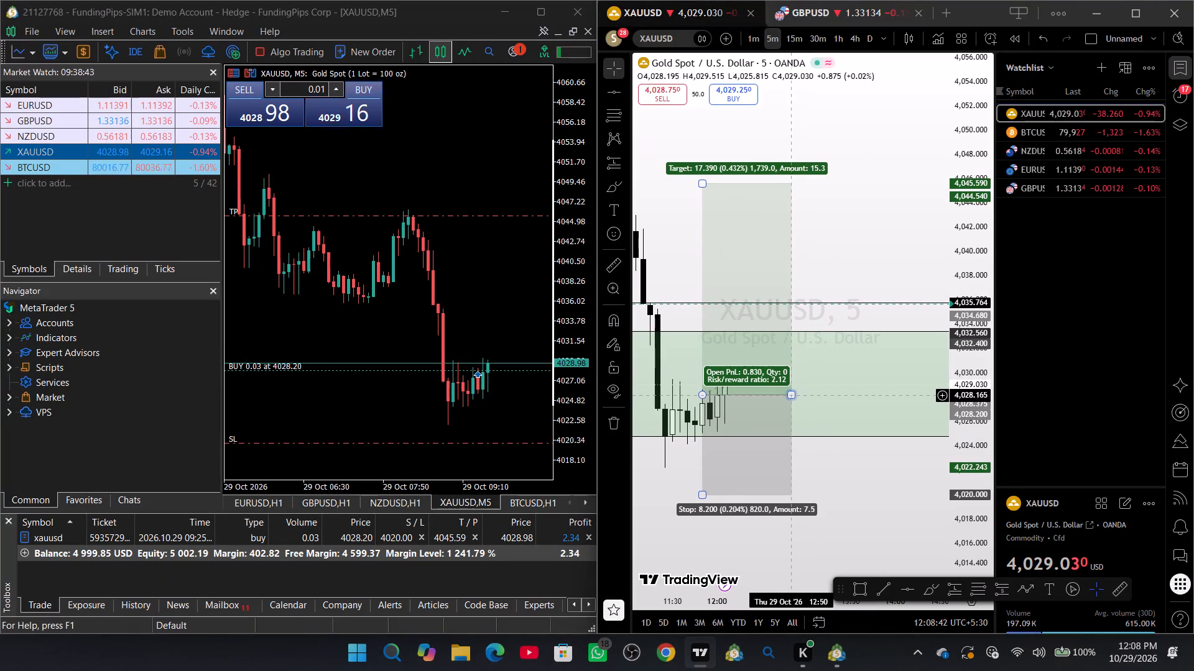
Extend the long position drawing on the XAUUSD chart forward in time to about 13:25, keeping its price levels, and deselect it.
left_click_drag(795, 395, 845, 396)
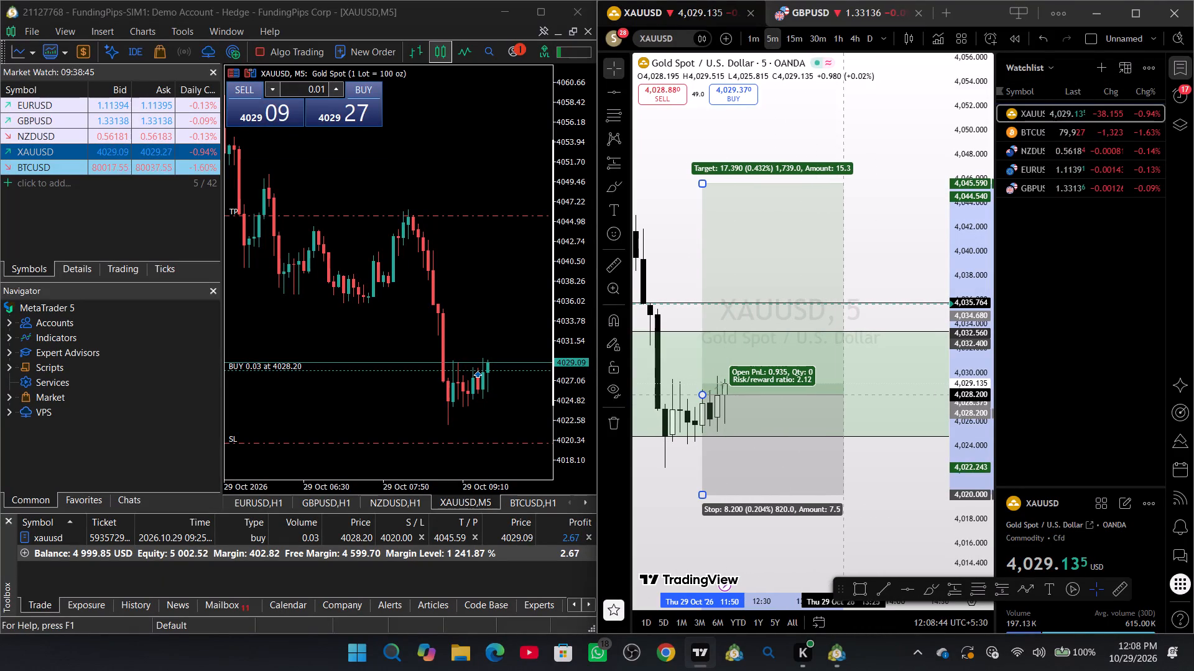
left_click_drag(845, 396, 845, 398)
left_click(859, 511)
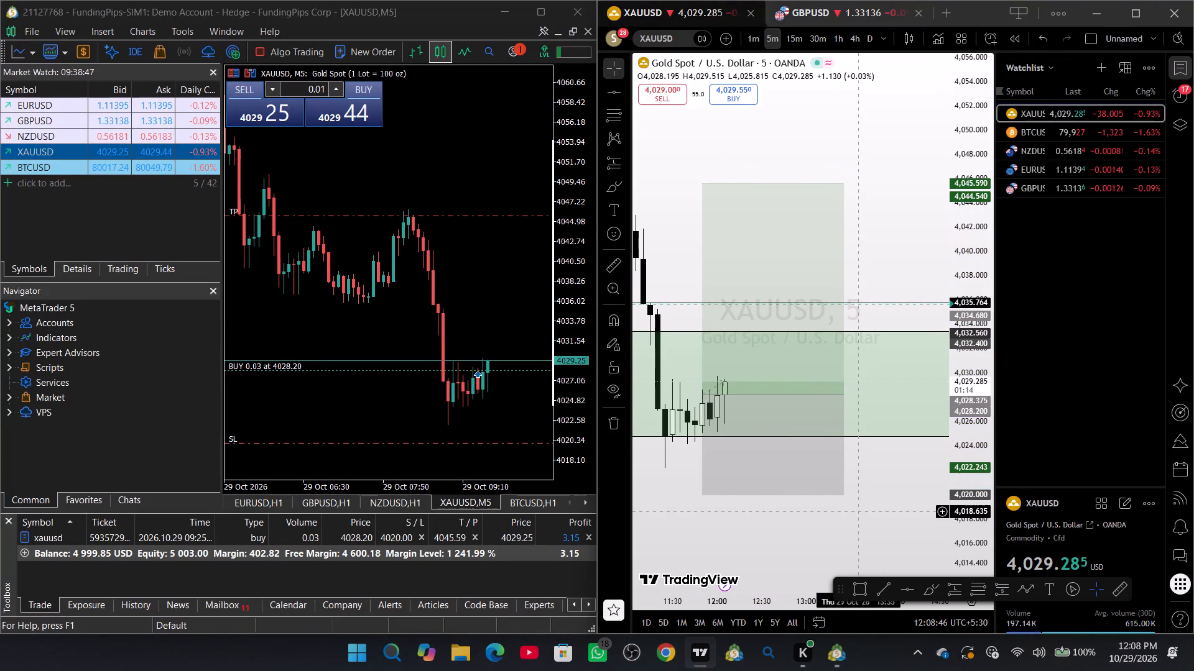
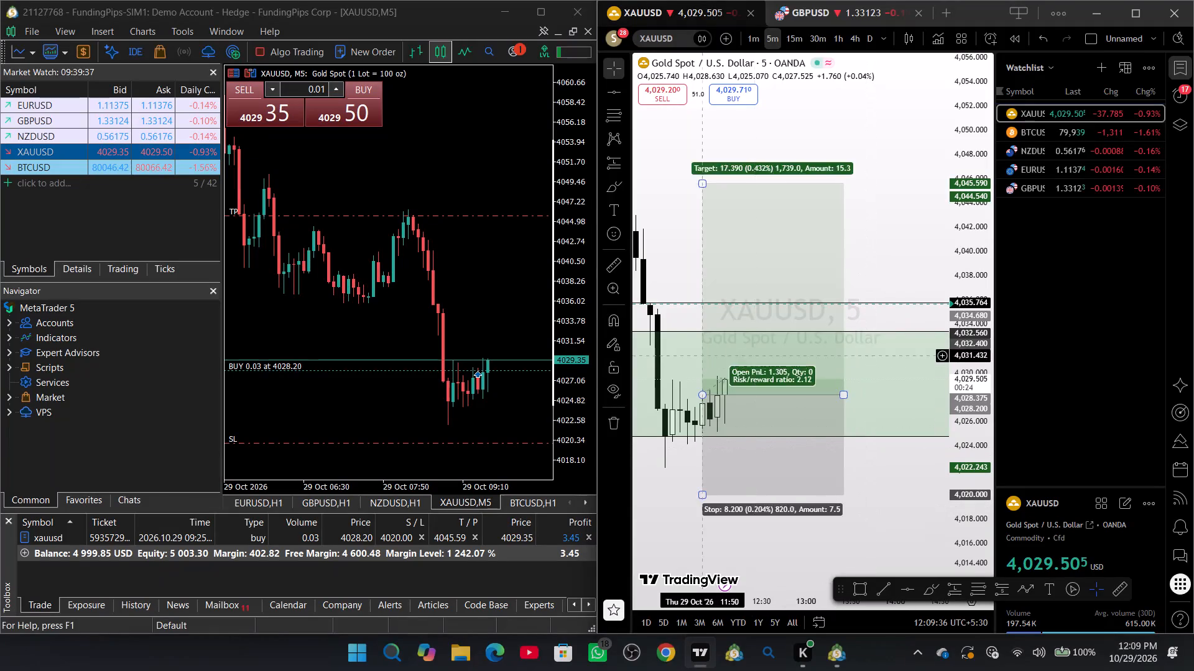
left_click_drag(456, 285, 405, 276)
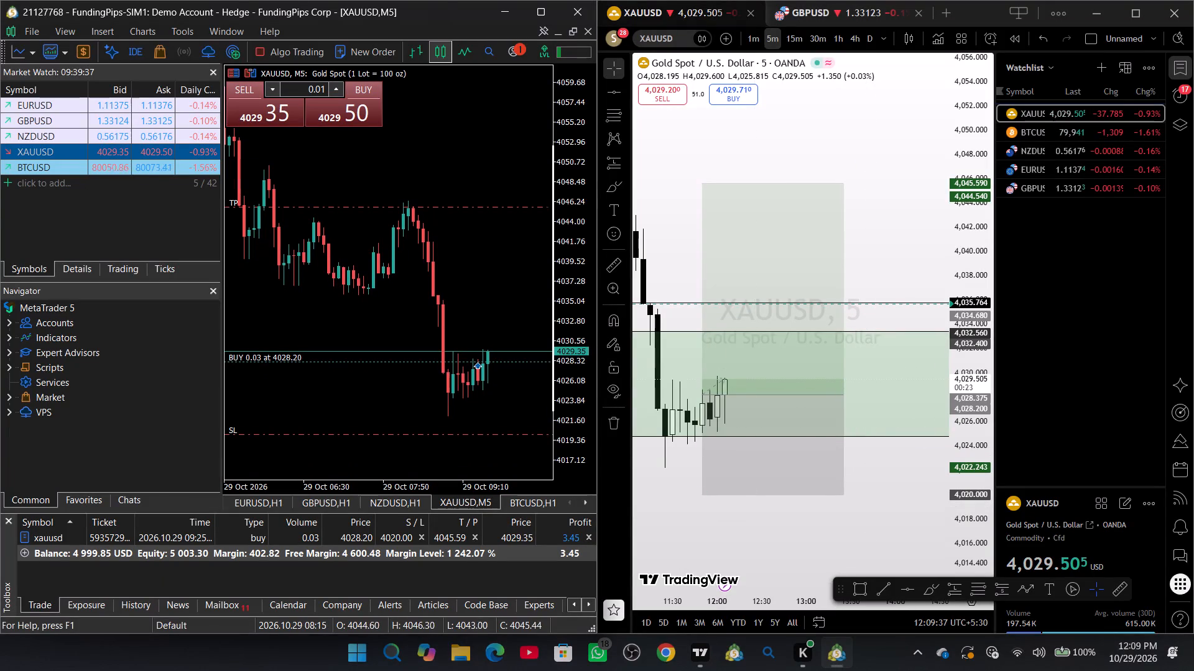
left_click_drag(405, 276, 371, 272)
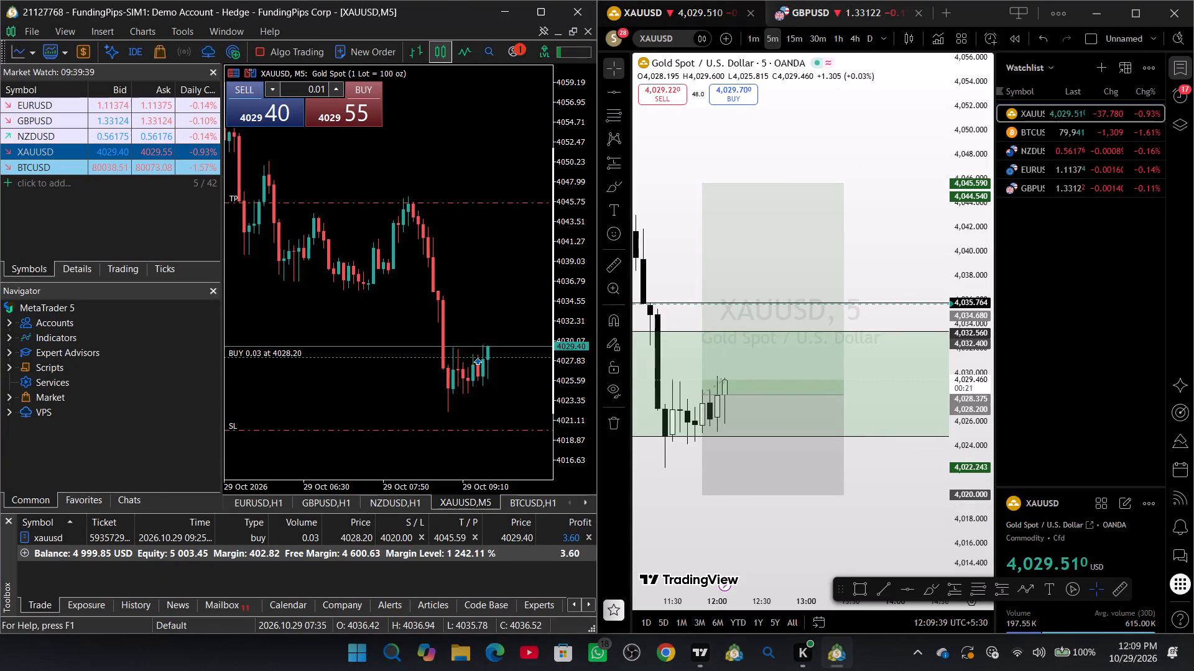
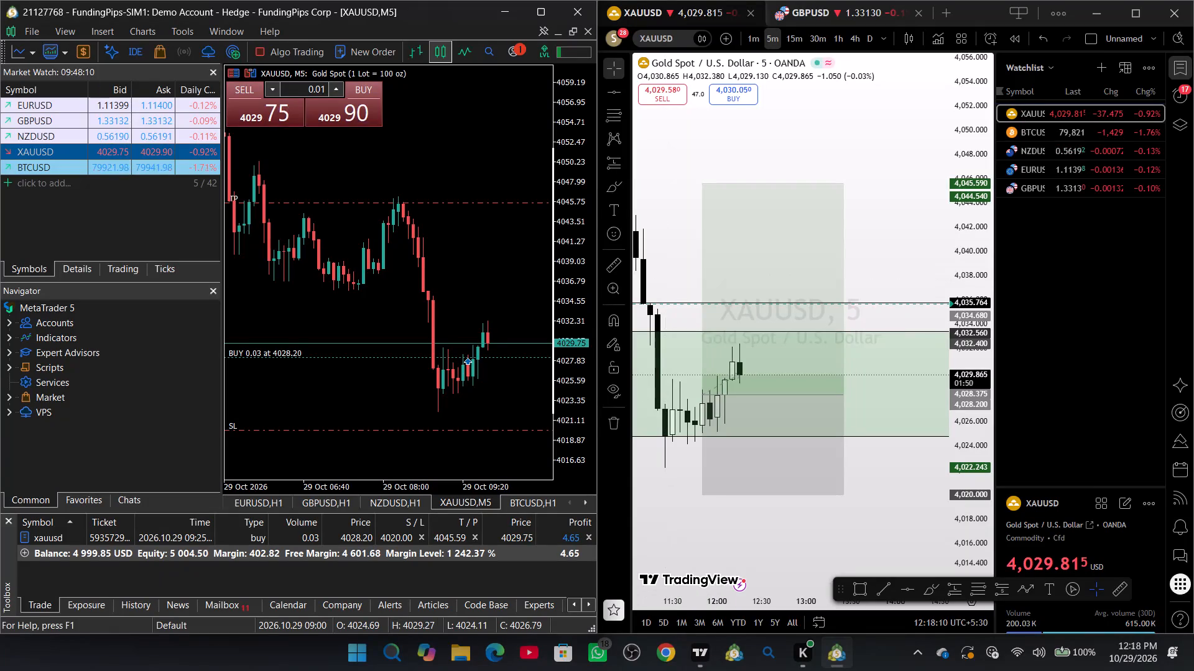
Raise the stop loss of the open 0.03-lot XAUUSD buy position on the MetaTrader chart to 4021.52.
left_click_drag(445, 429, 487, 414)
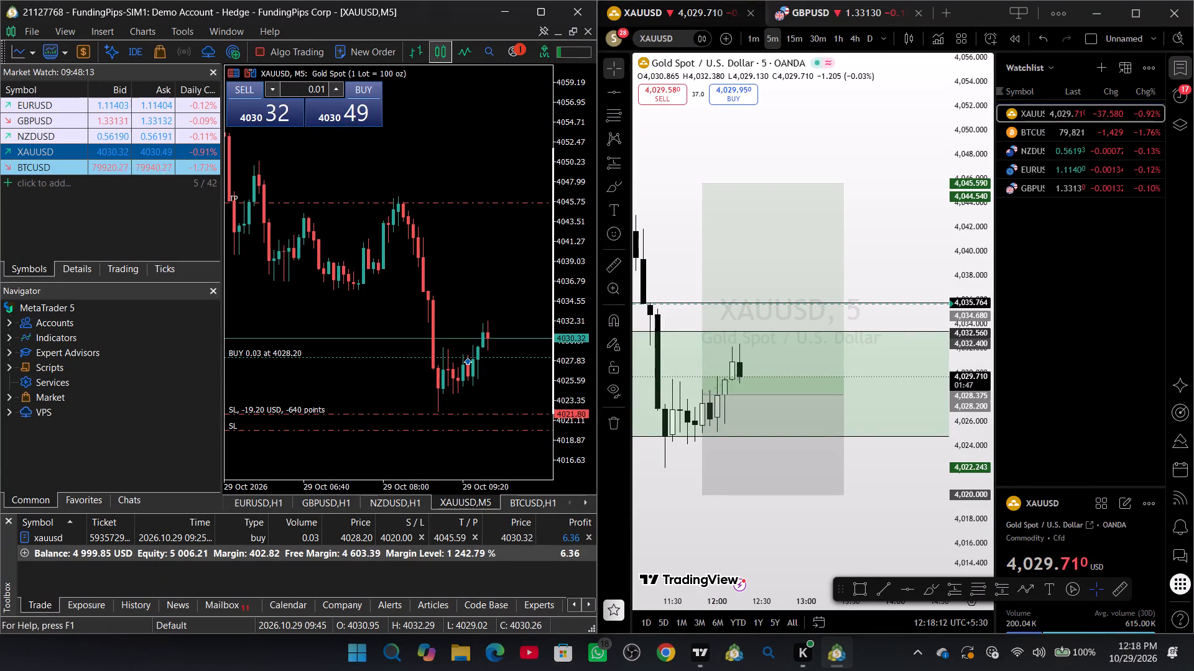
left_click_drag(487, 414, 486, 416)
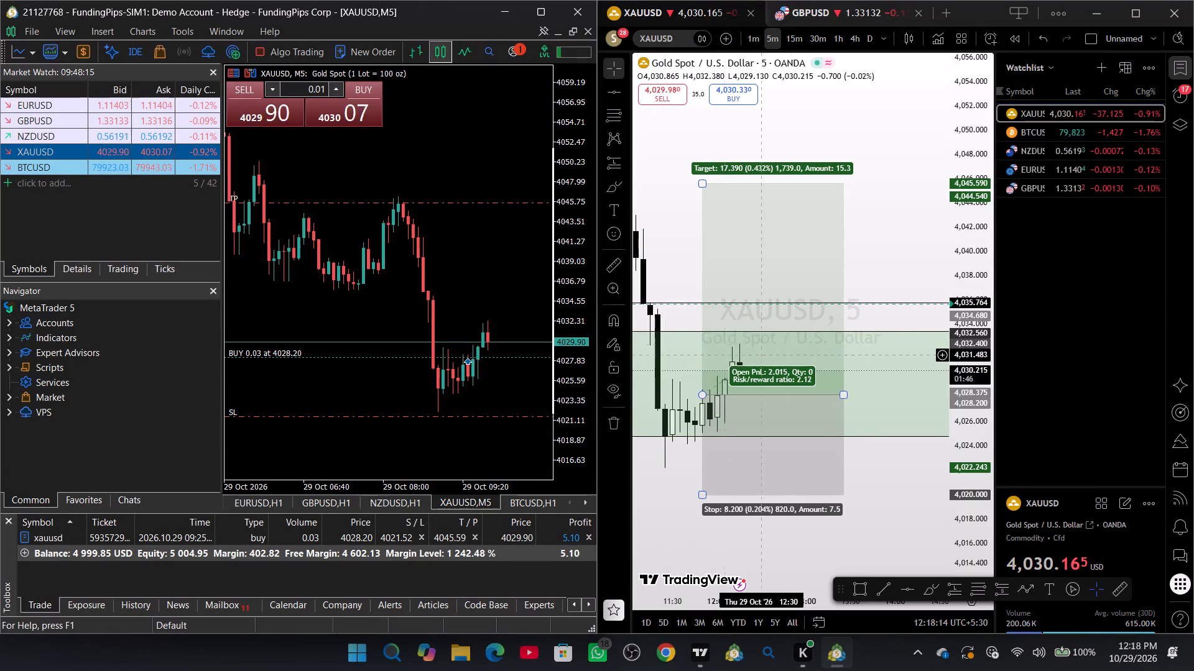
Switch to TradingView and set the XAUUSD long position drawing's stop level price to 4021.52.
double_click(780, 350)
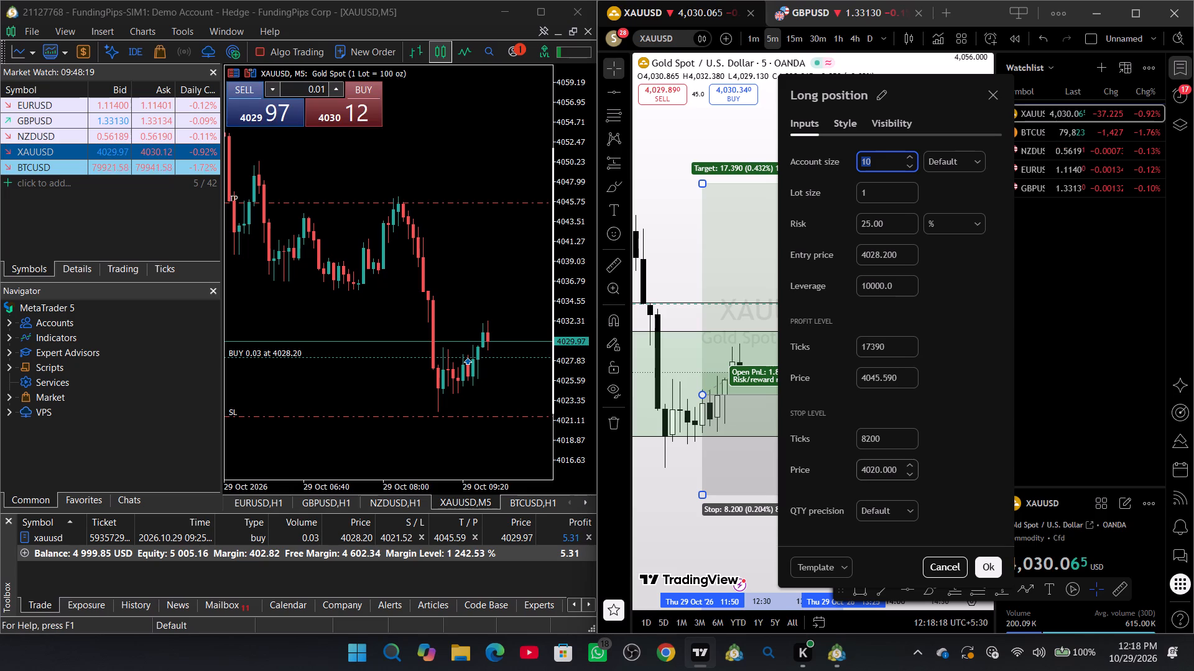
left_click(899, 473)
key("BackSpace")
key("BackSpace")
key("BackSpace")
key("BackSpace")
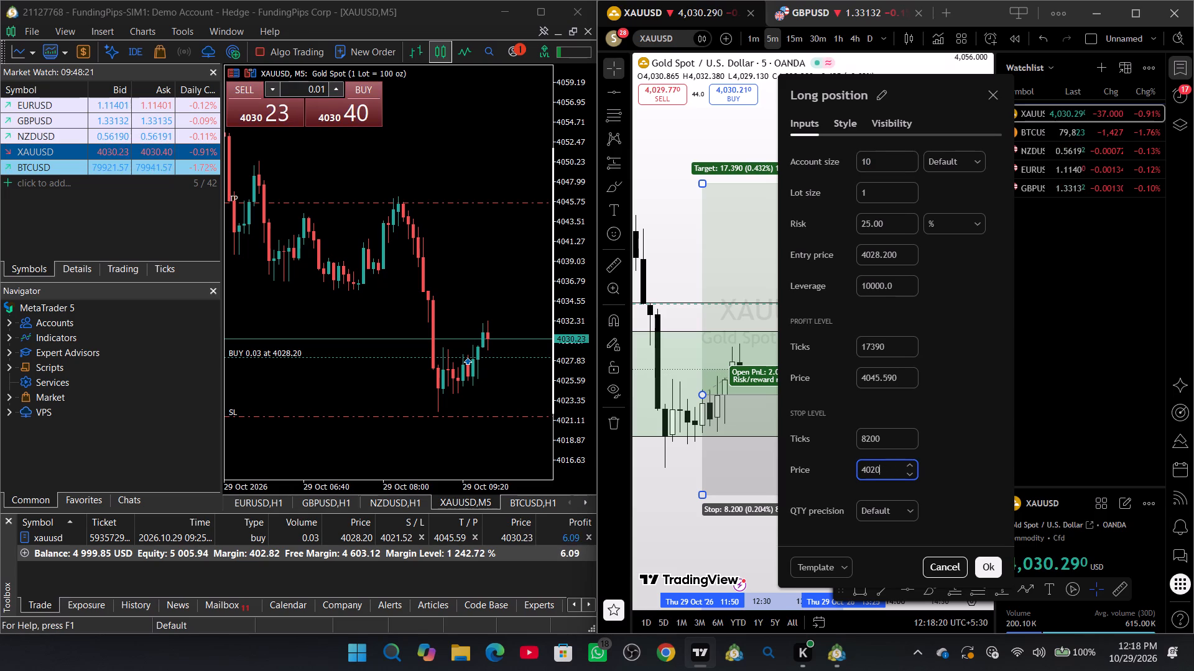
key("BackSpace")
type("1.52")
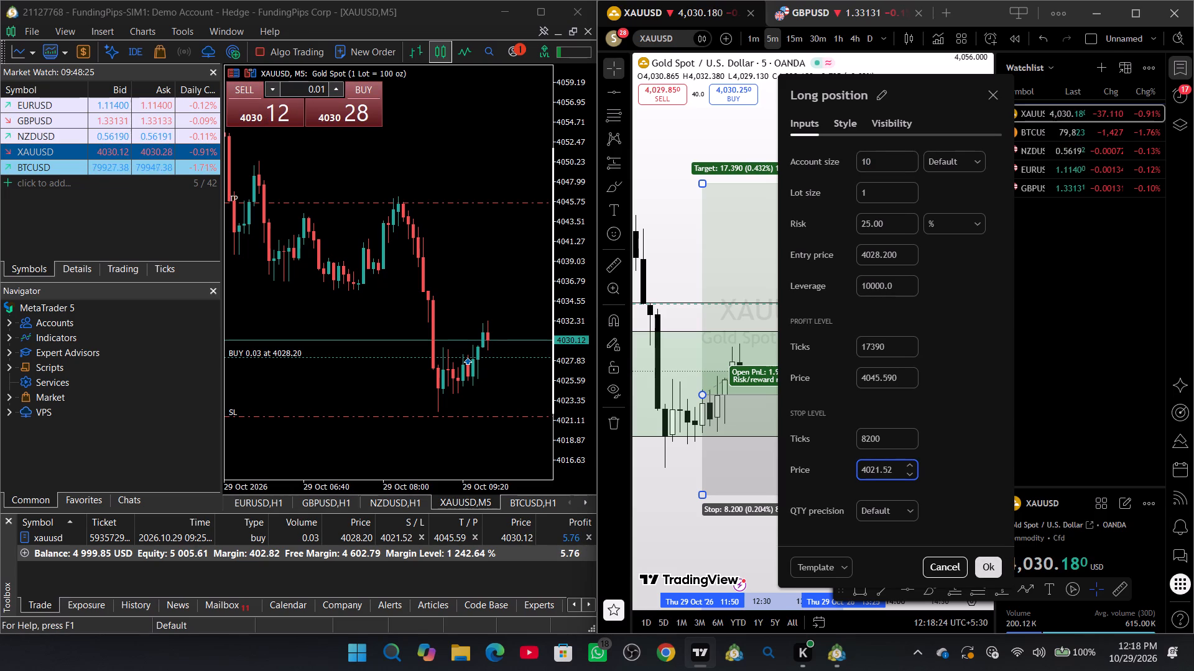
left_click(998, 569)
left_click(866, 521)
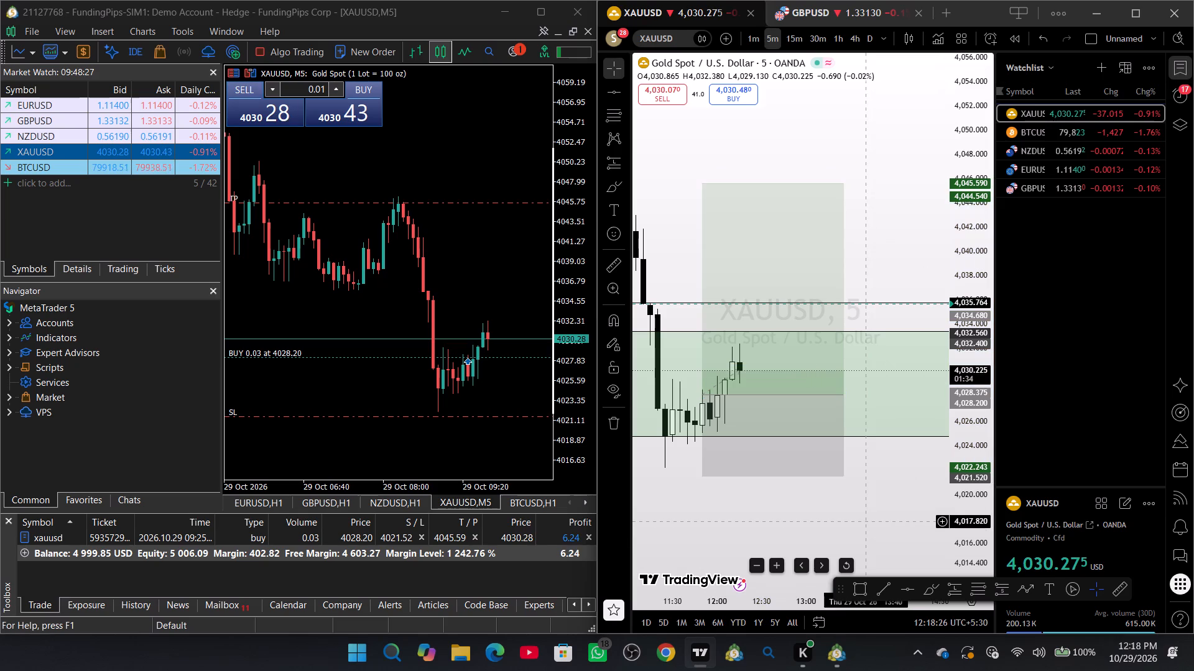
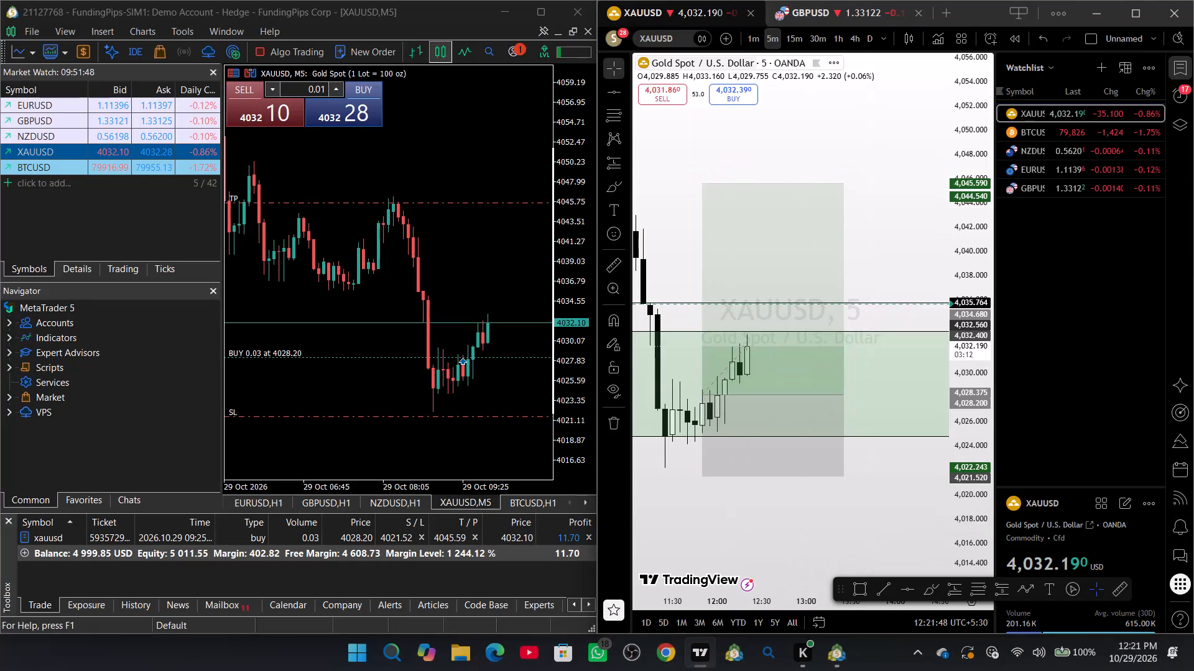
Check XAUUSD price action on the 1-minute timeframe and return the chart to 5 minutes.
left_click(755, 48)
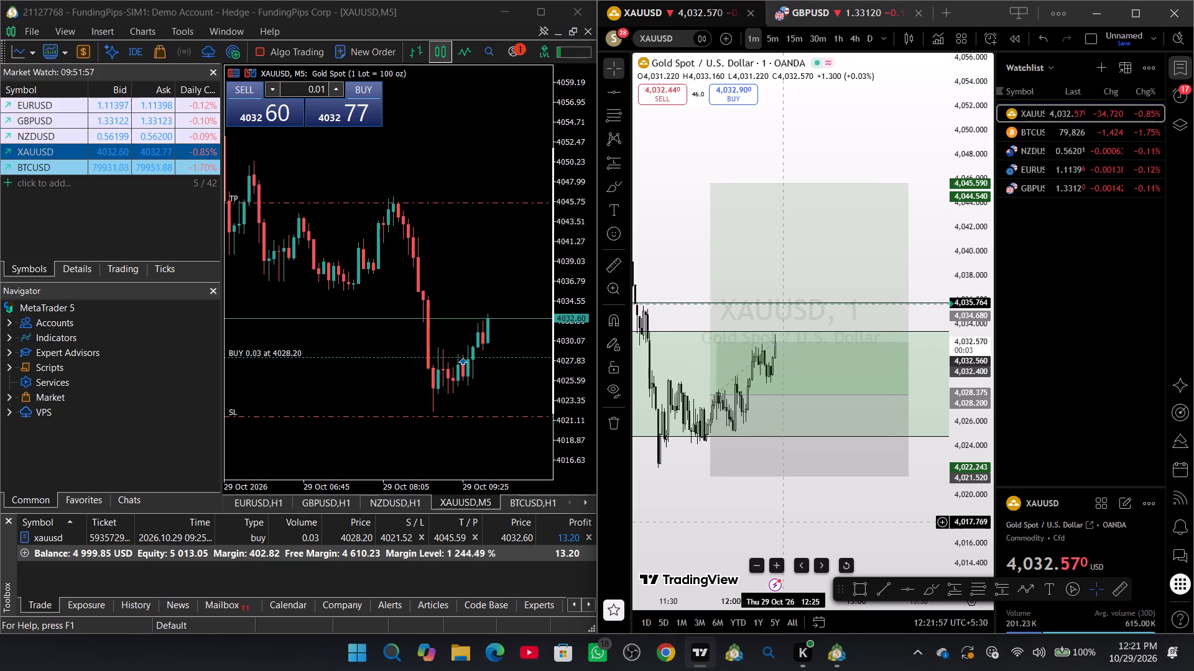
left_click(775, 37)
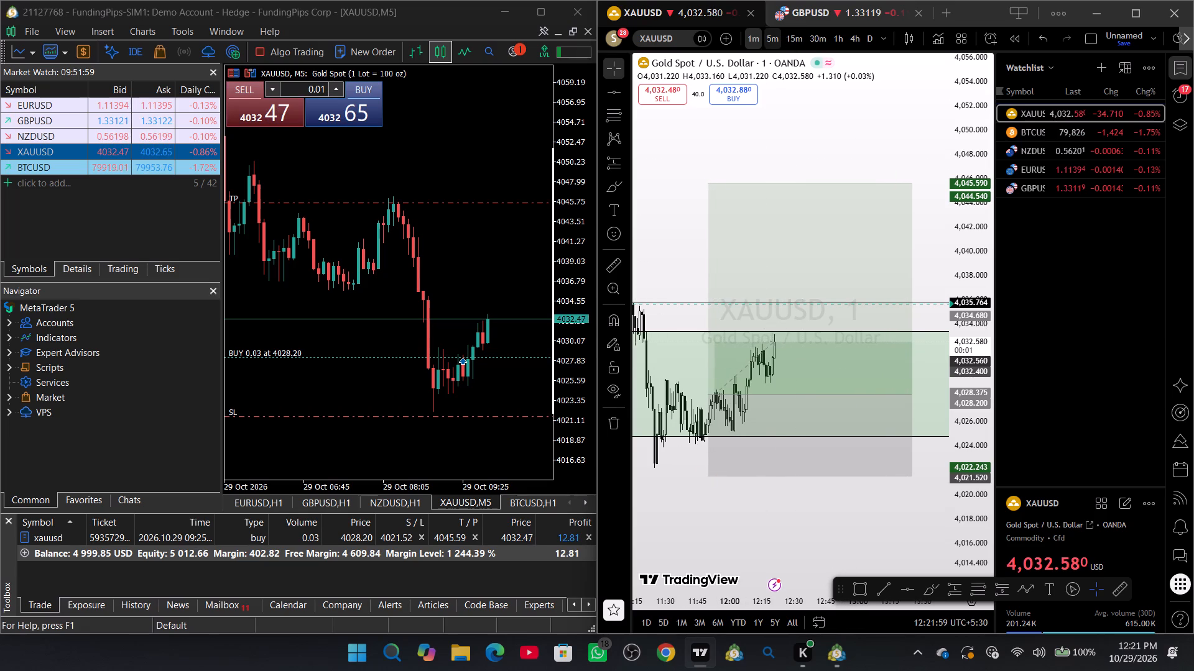
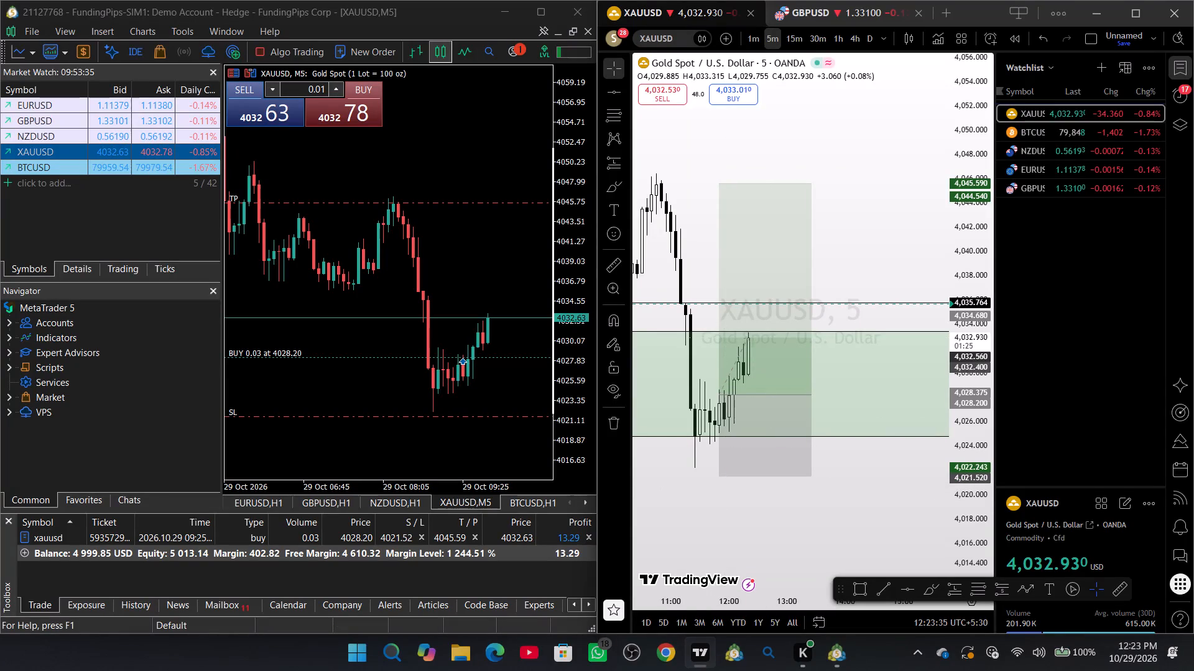
In MetaTrader 5, narrow the Market Watch and Navigator area to about half its width to give the XAUUSD chart more room.
left_click_drag(222, 221, 115, 247)
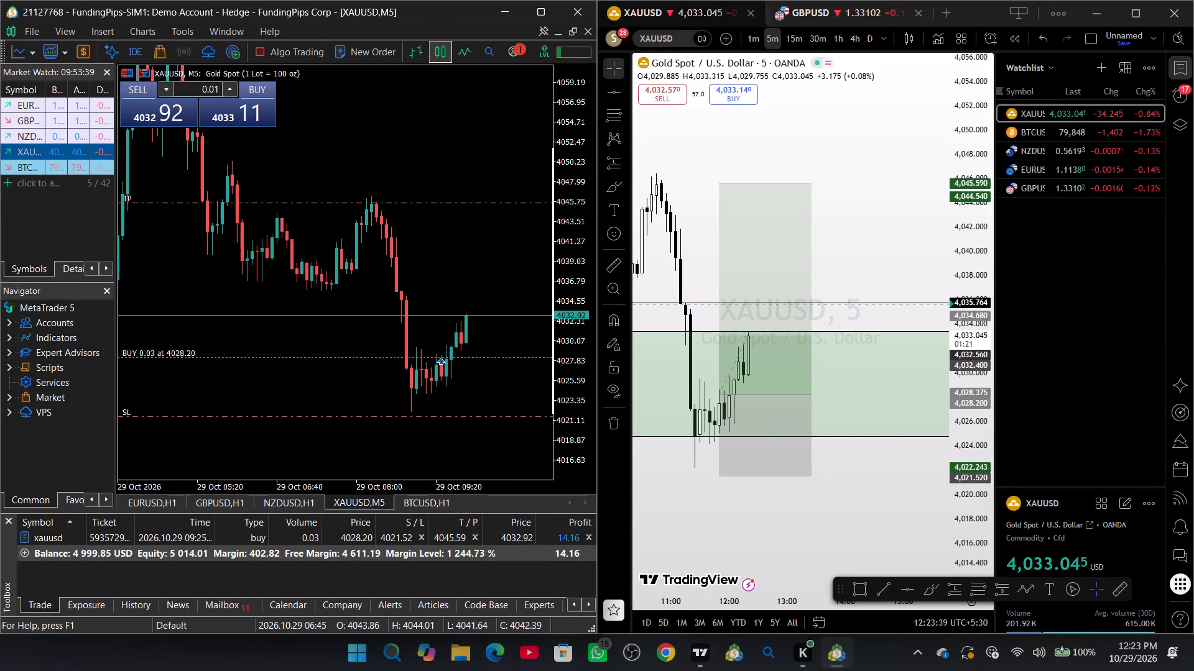
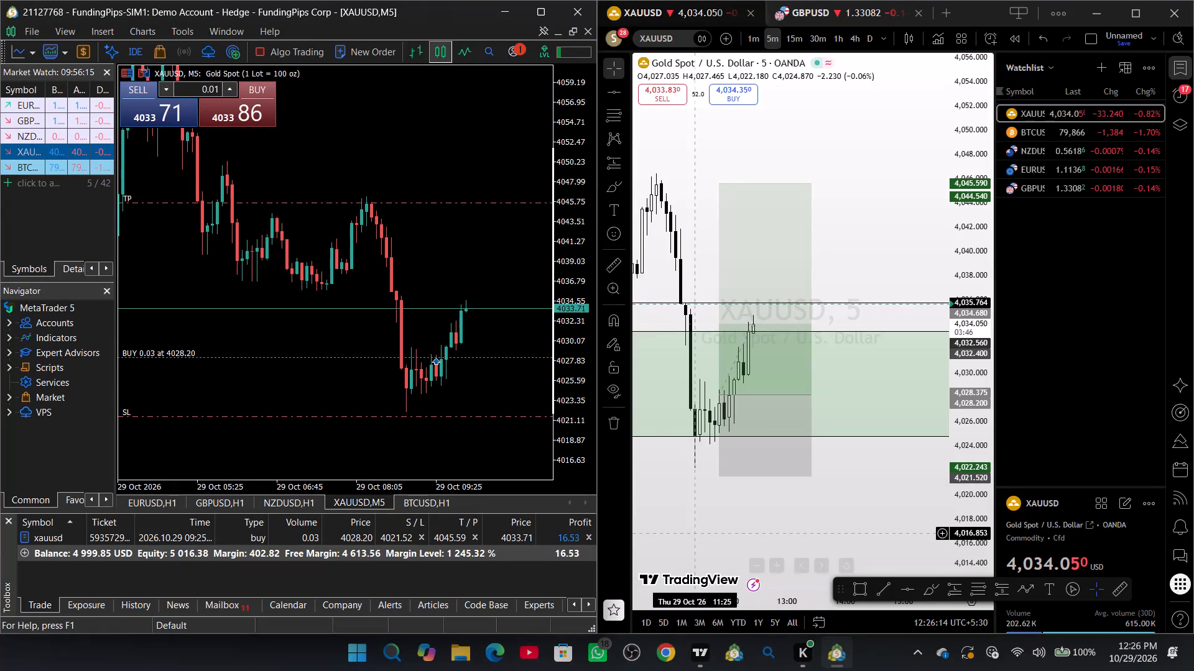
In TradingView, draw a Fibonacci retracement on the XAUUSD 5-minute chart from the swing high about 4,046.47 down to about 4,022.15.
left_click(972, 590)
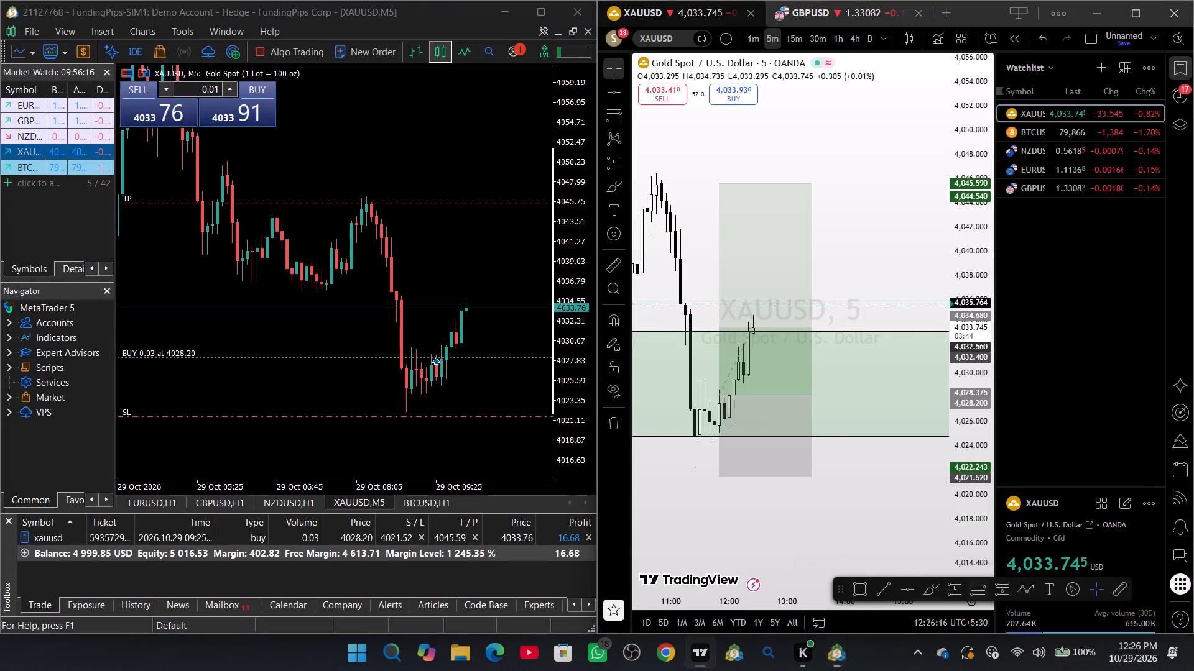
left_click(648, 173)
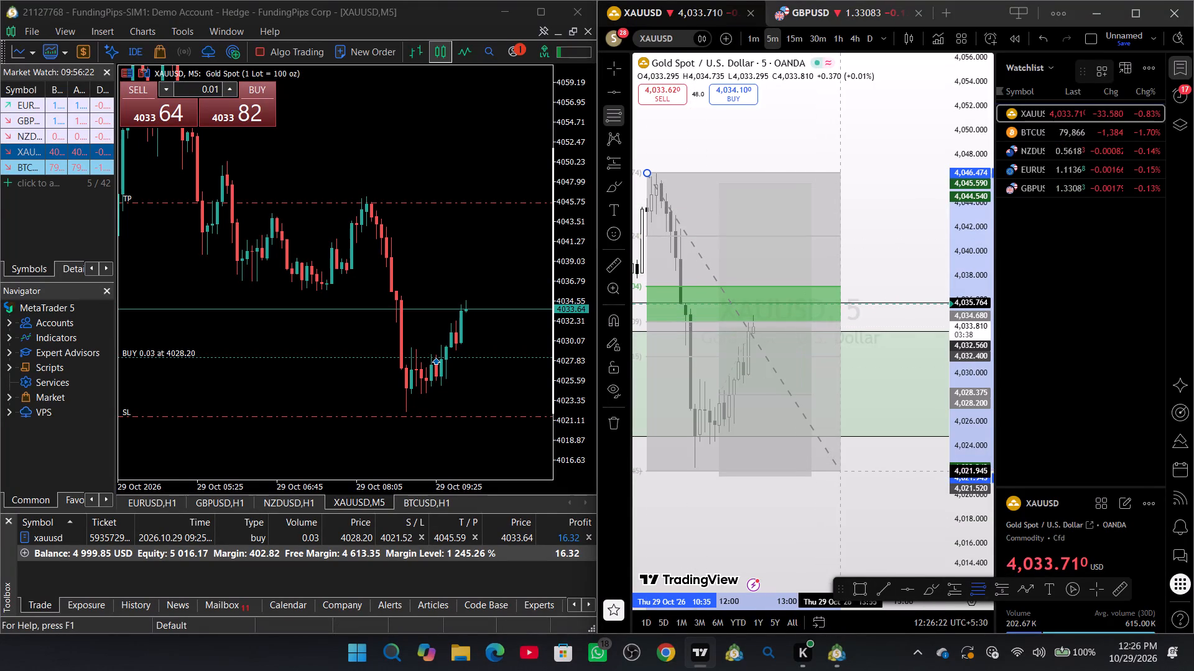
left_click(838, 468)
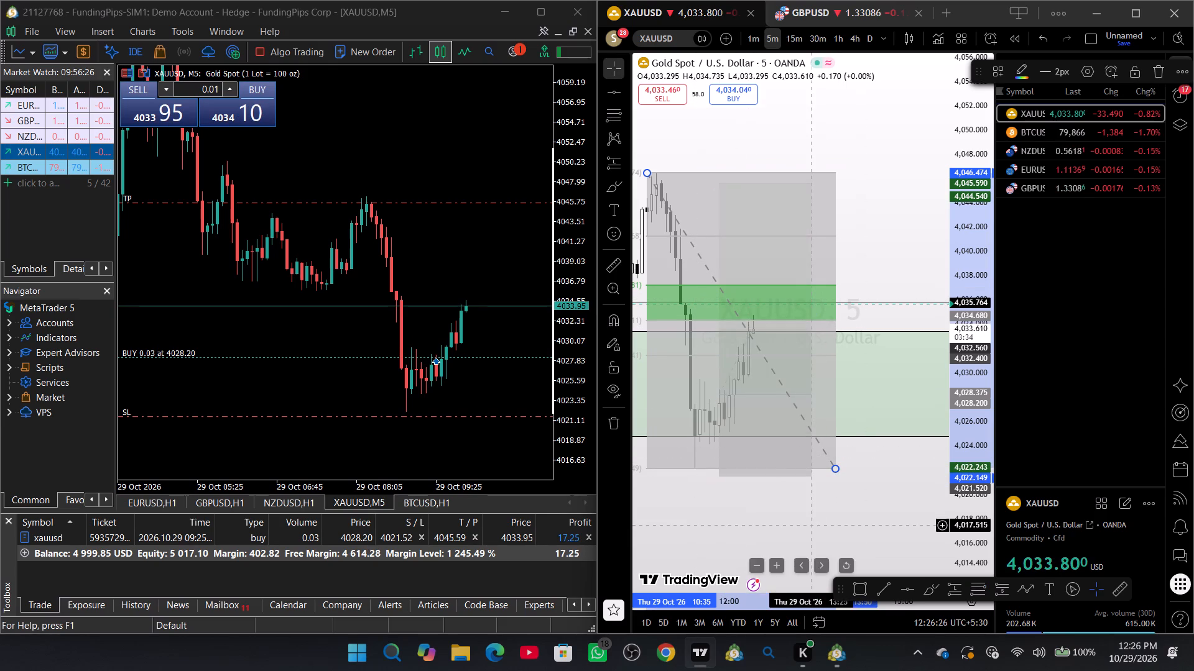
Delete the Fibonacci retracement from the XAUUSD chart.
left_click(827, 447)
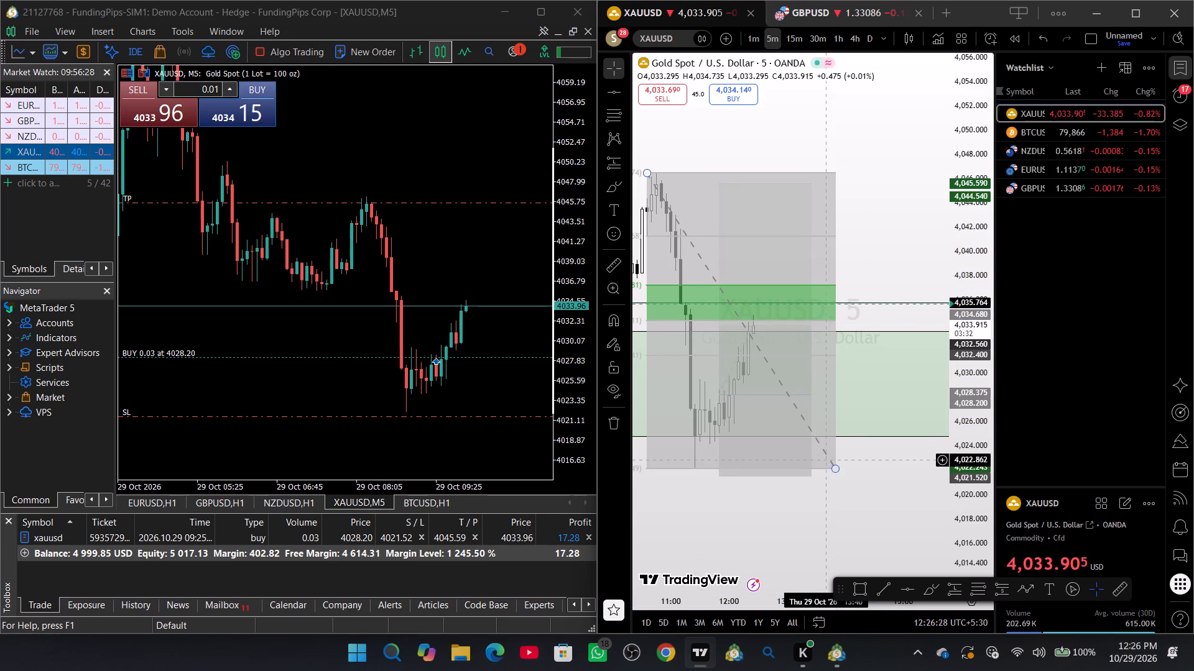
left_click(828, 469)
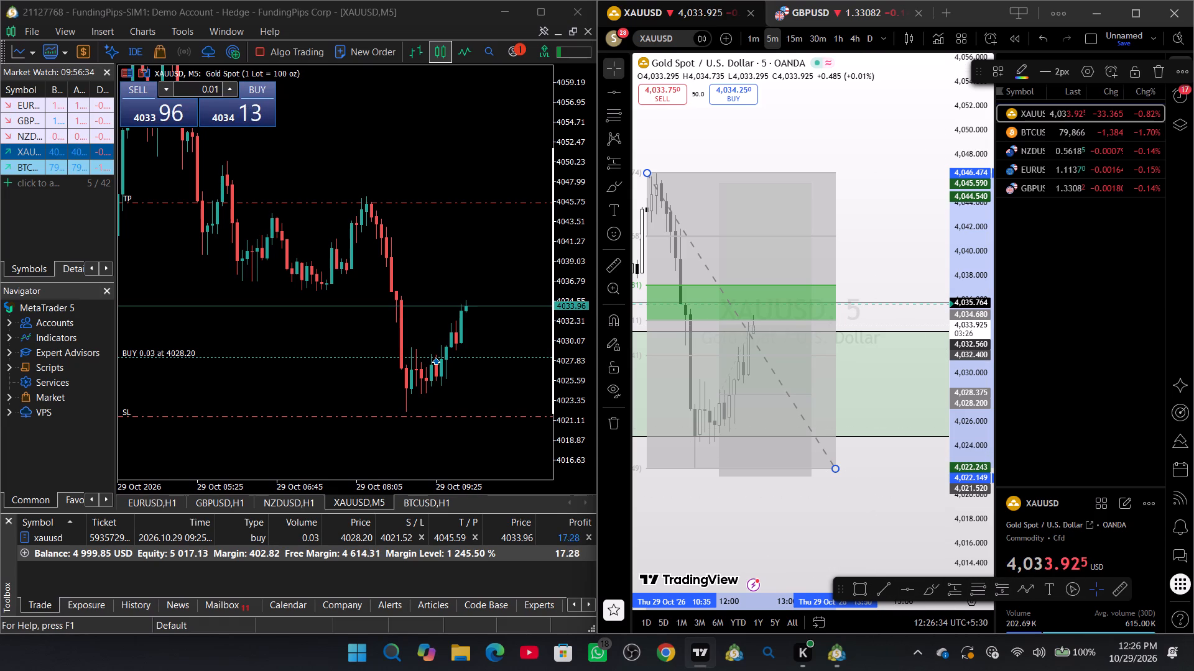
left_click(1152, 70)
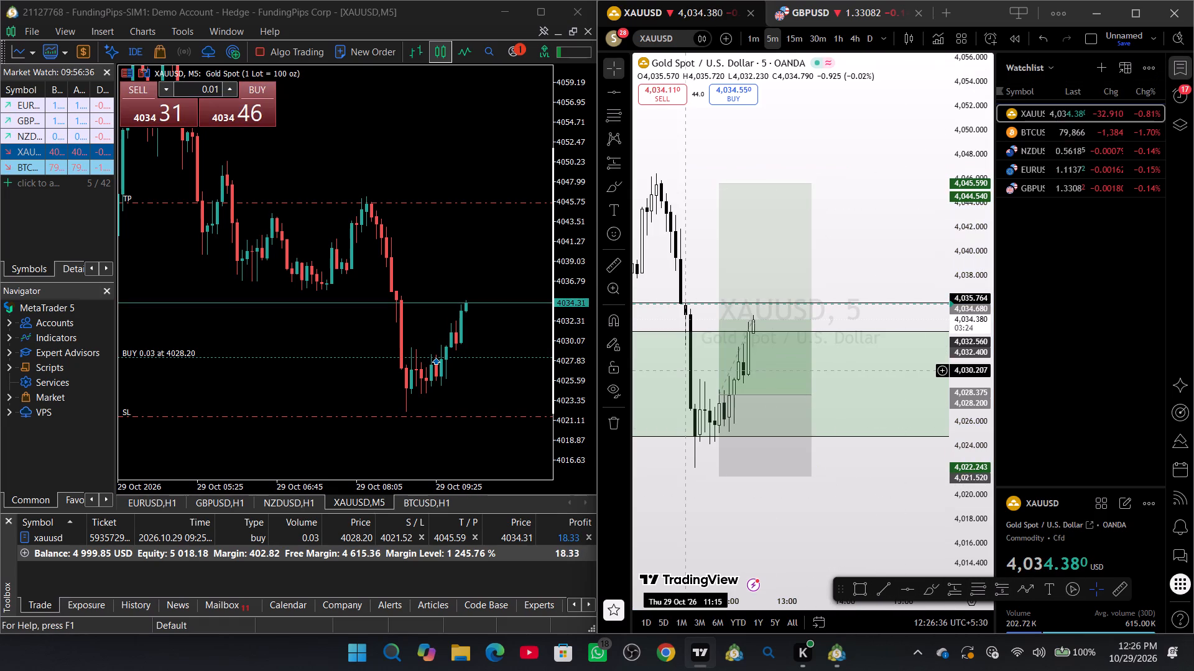
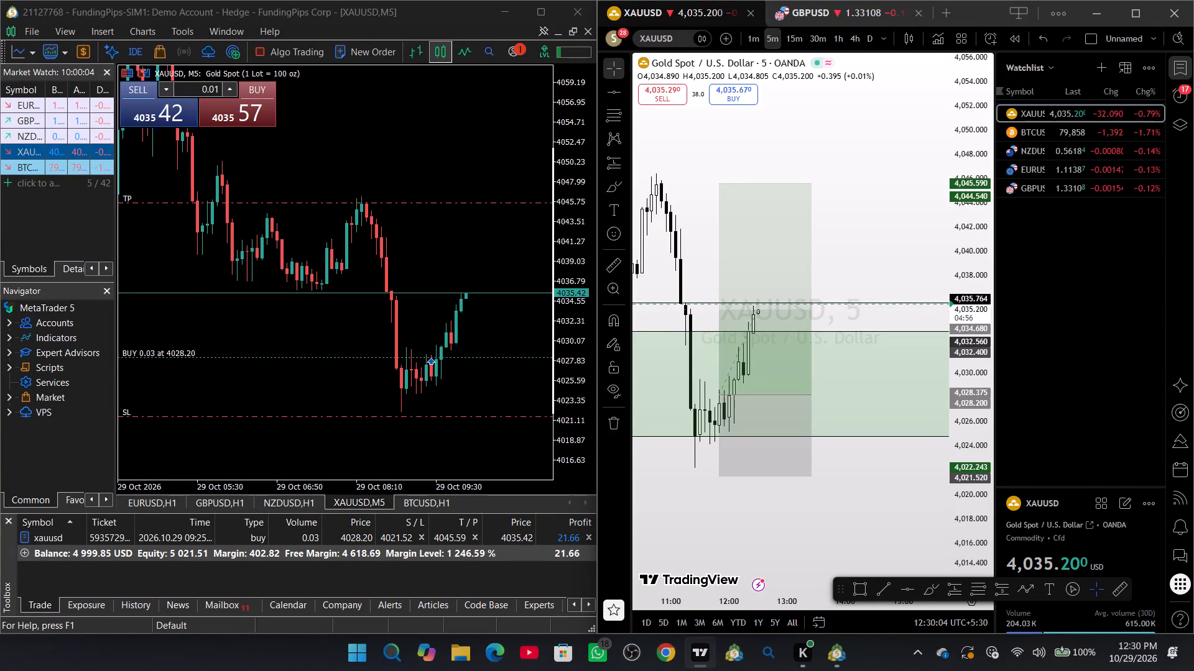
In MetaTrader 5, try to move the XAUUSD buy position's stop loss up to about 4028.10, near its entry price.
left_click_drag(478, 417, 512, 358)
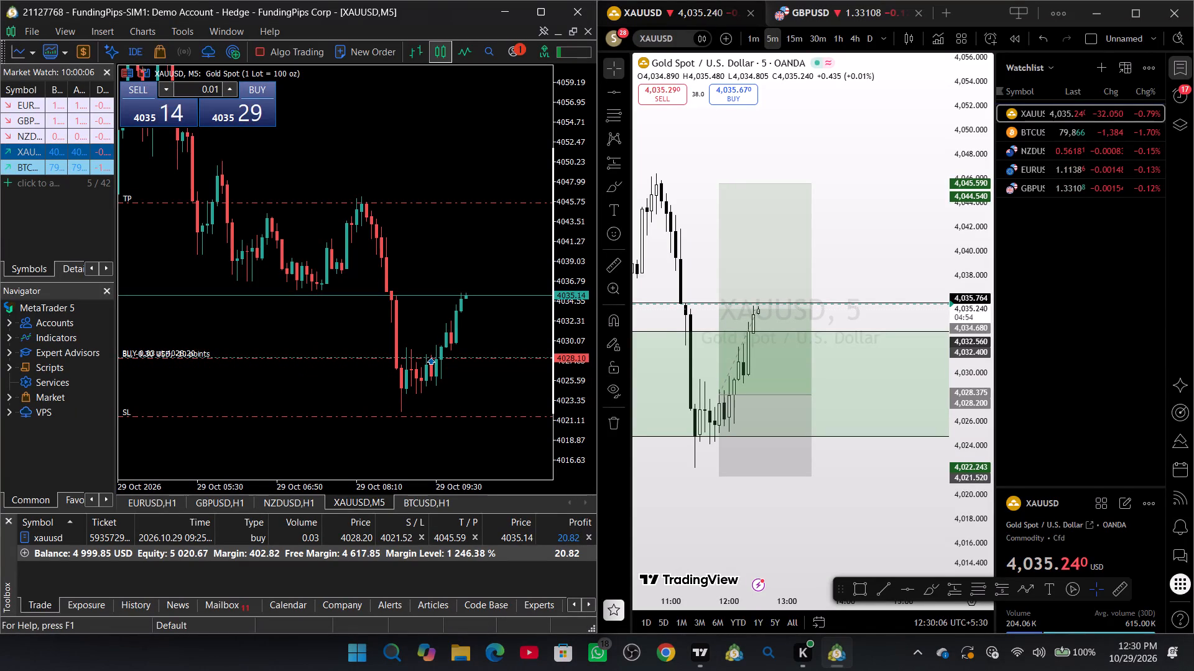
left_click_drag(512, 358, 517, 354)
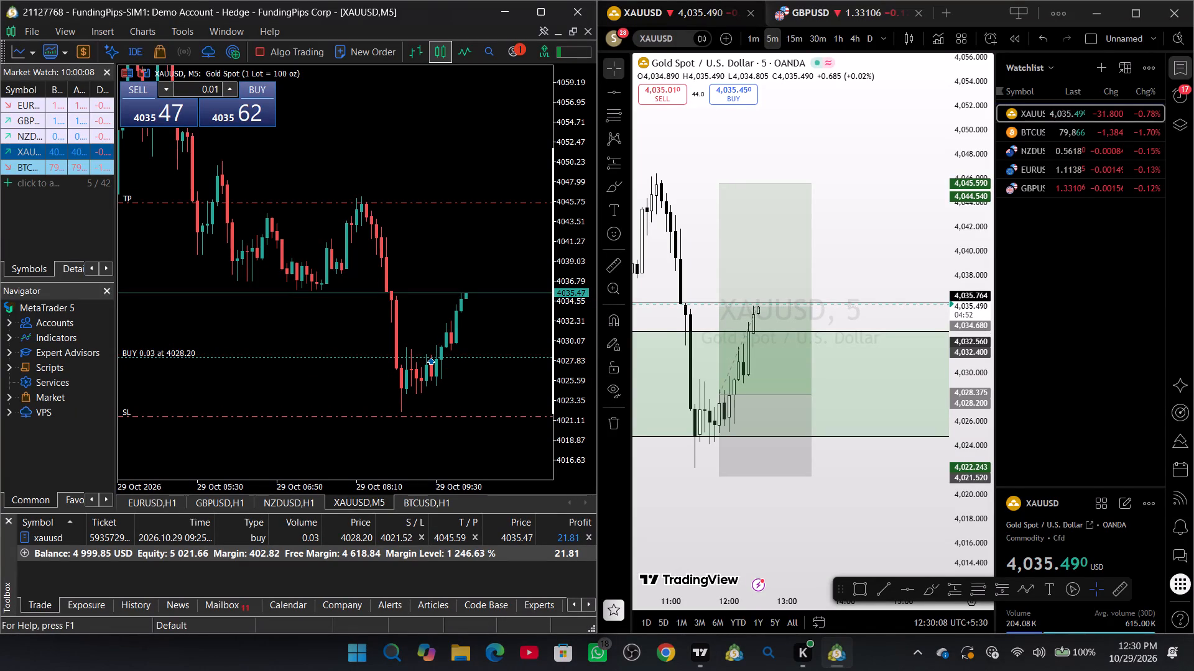
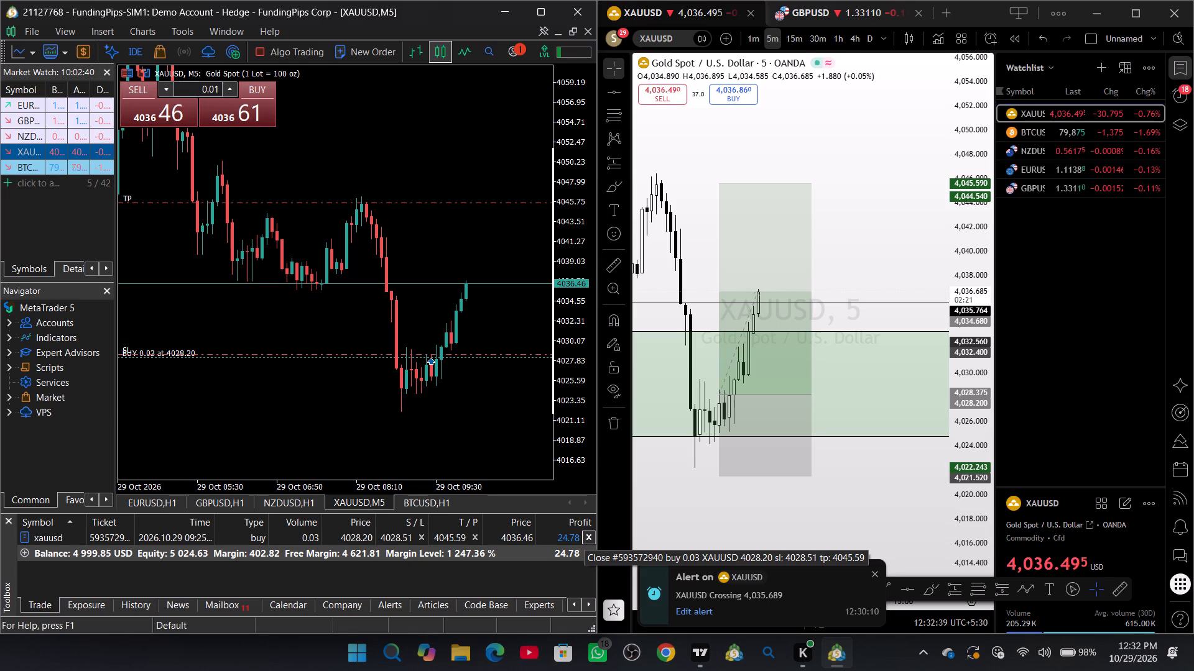
Close the open 0.03-lot XAUUSD buy position.
left_click(587, 534)
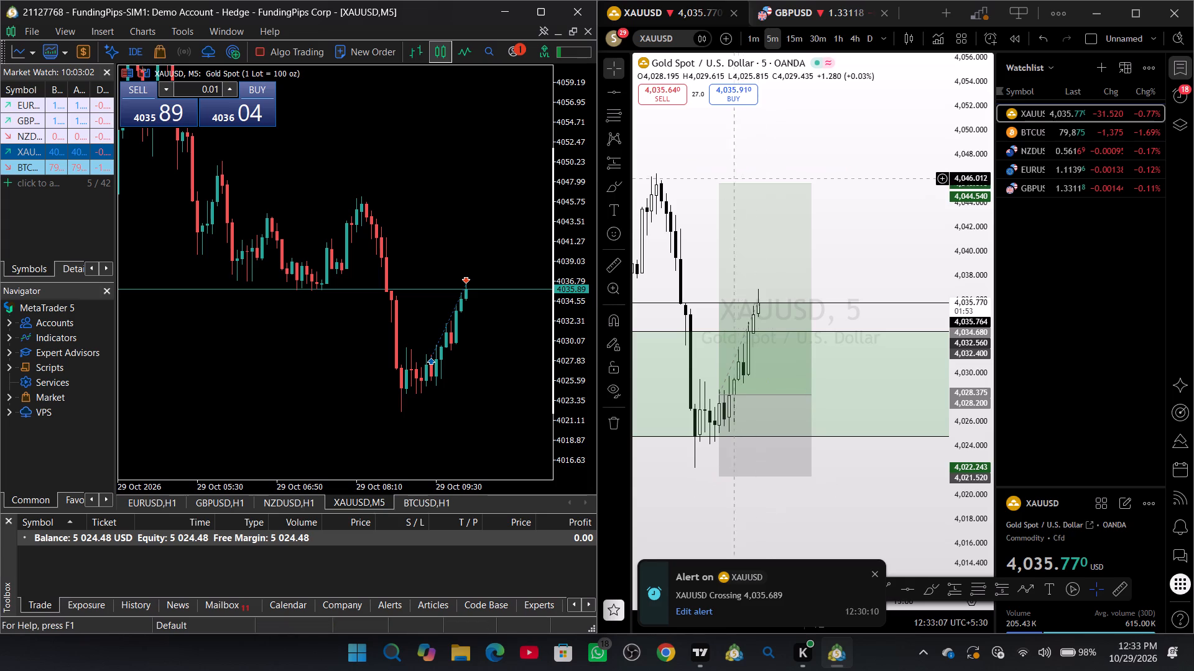
In TradingView, lower the target of the XAUUSD long position drawing to about 4,036.85.
left_click_drag(720, 183, 771, 275)
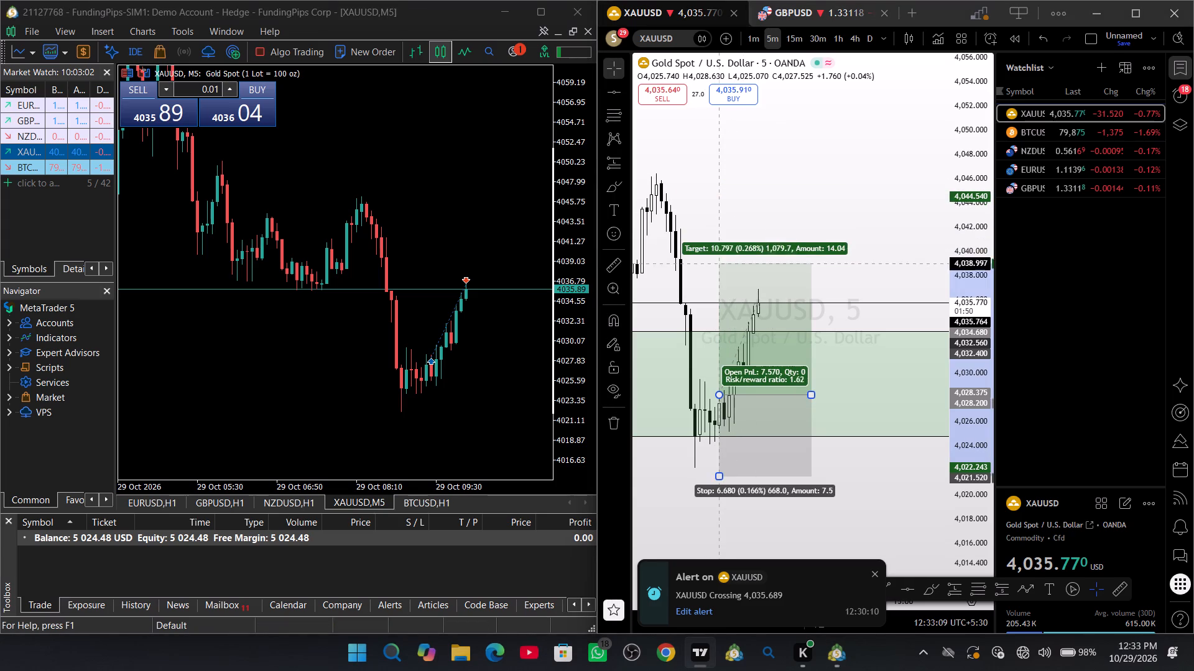
left_click_drag(771, 275, 782, 290)
left_click(857, 153)
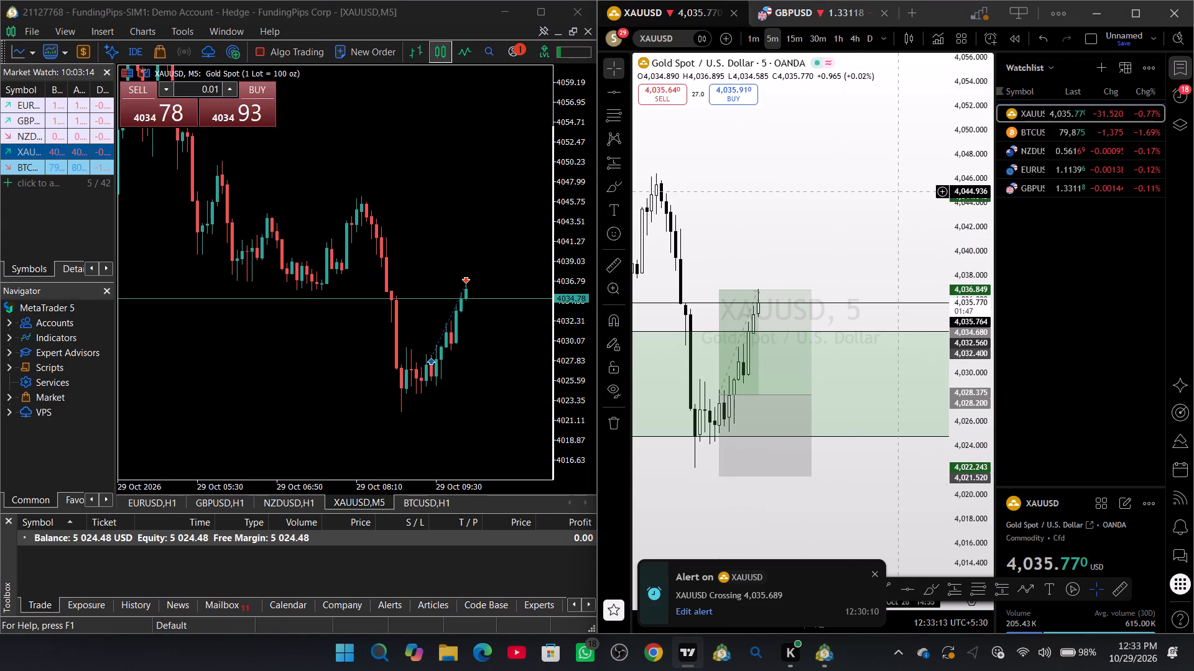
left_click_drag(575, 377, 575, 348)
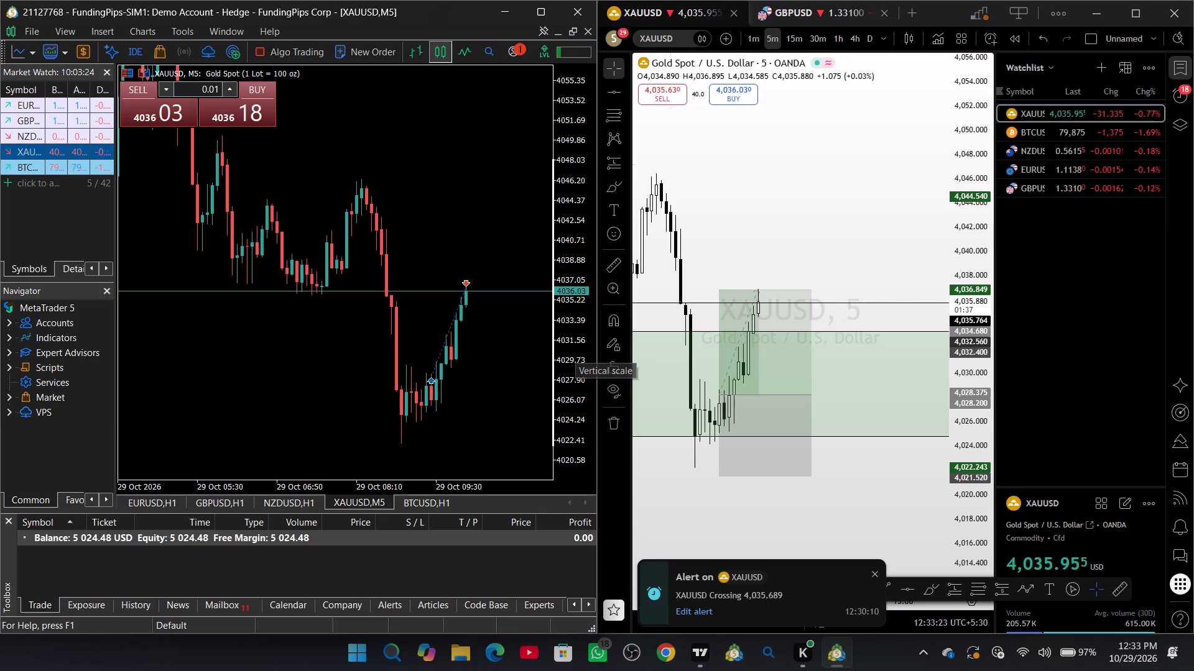
In TradingView, hide the watchlist and download an image of the 5-minute XAUUSD chart framing the long position and green zone.
left_click(1120, 25)
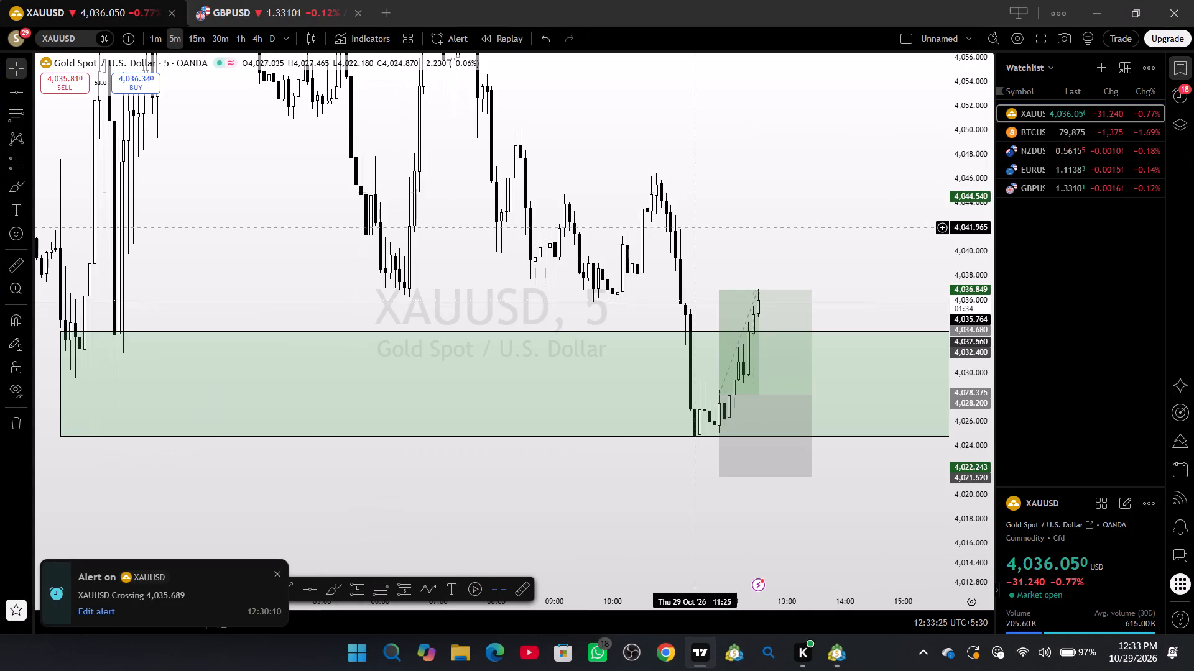
left_click_drag(761, 182, 676, 232)
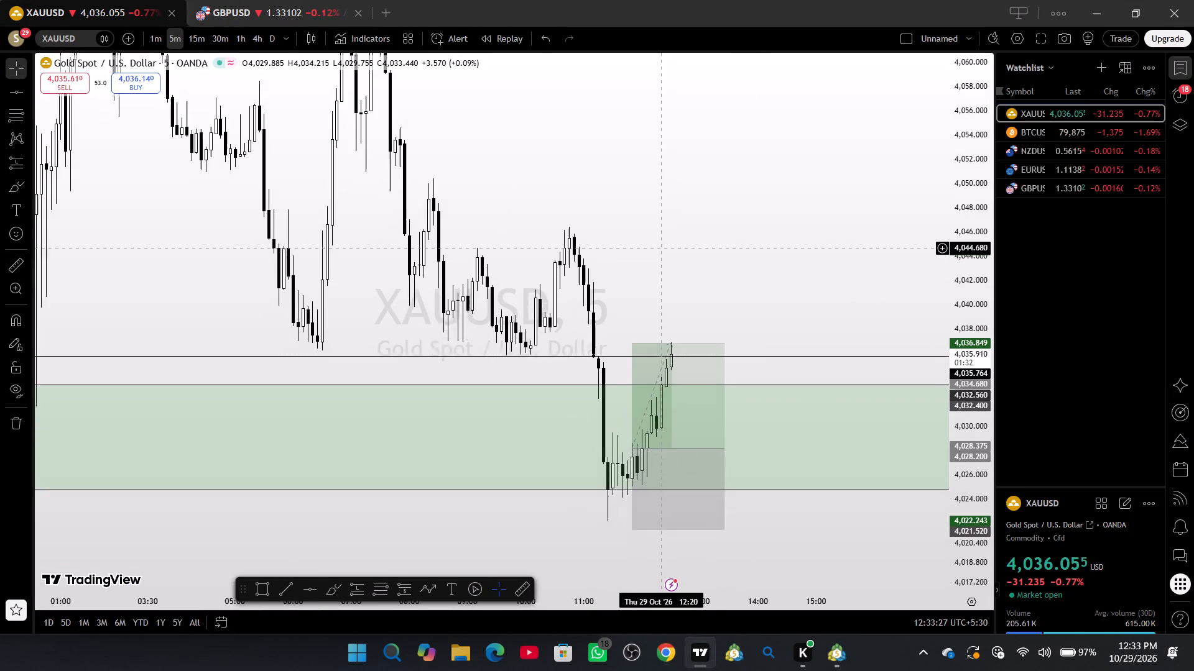
left_click_drag(676, 232, 677, 231)
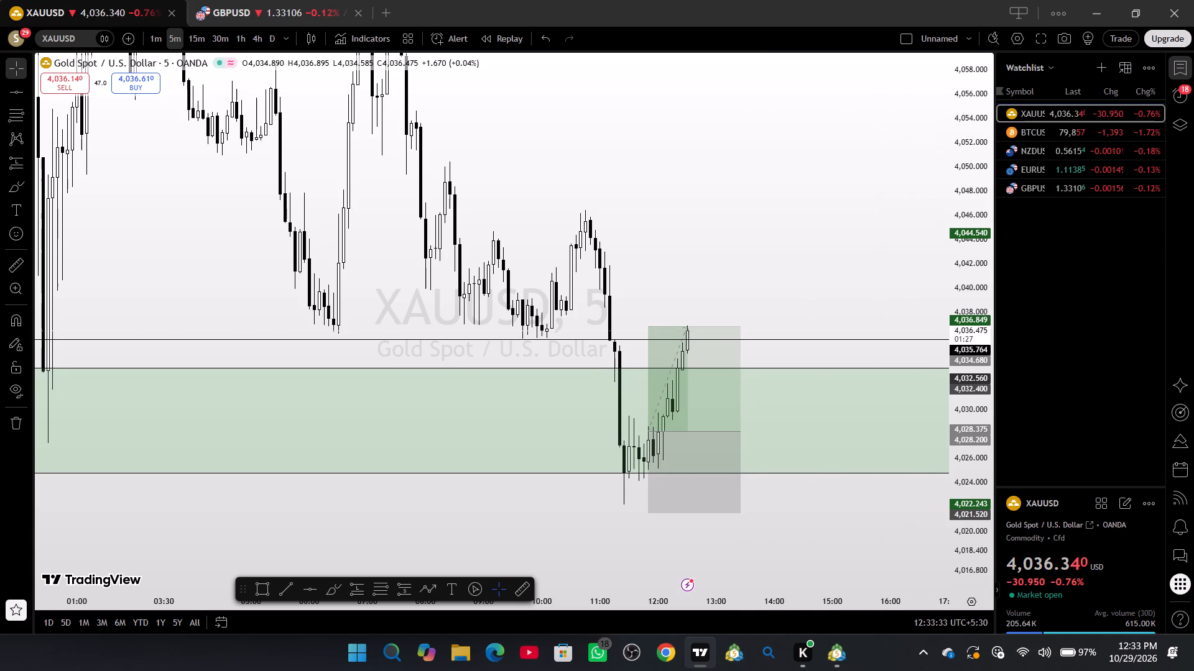
left_click(1183, 61)
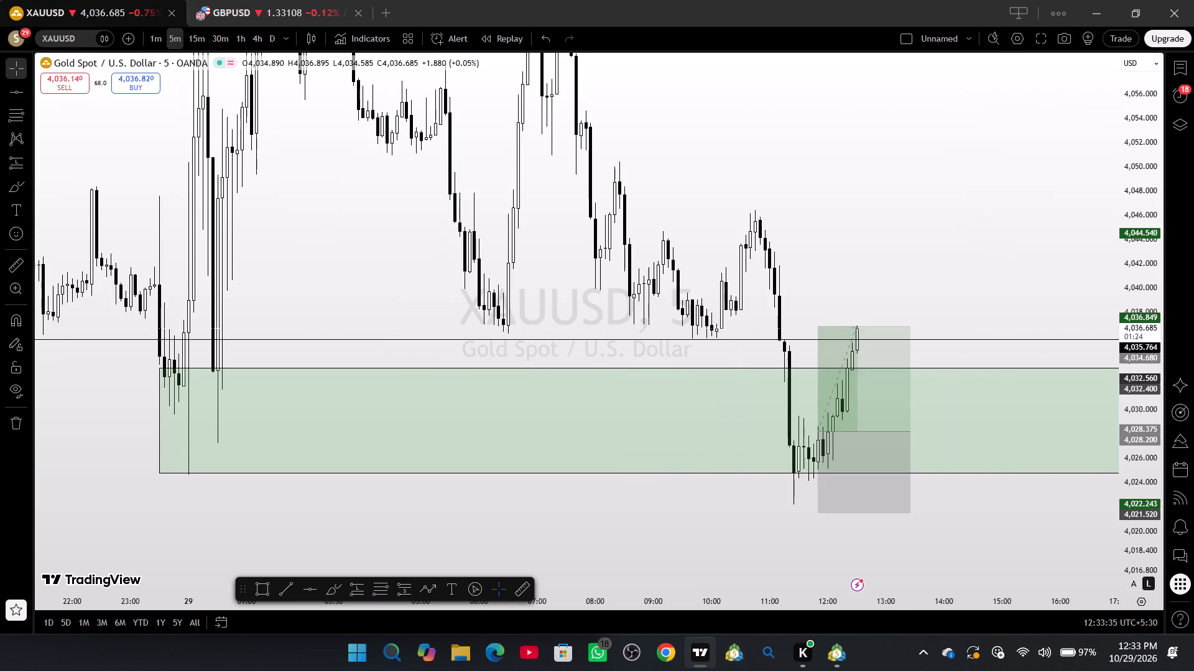
left_click_drag(948, 150, 952, 225)
left_click_drag(922, 246, 901, 160)
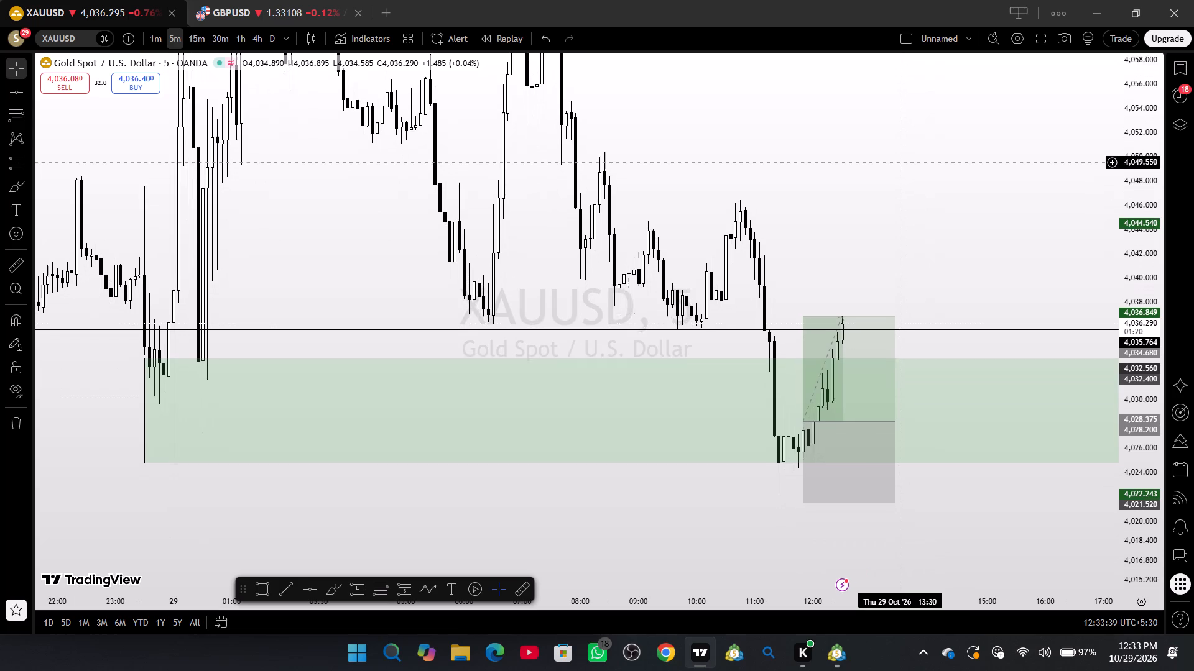
left_click_drag(901, 160, 900, 150)
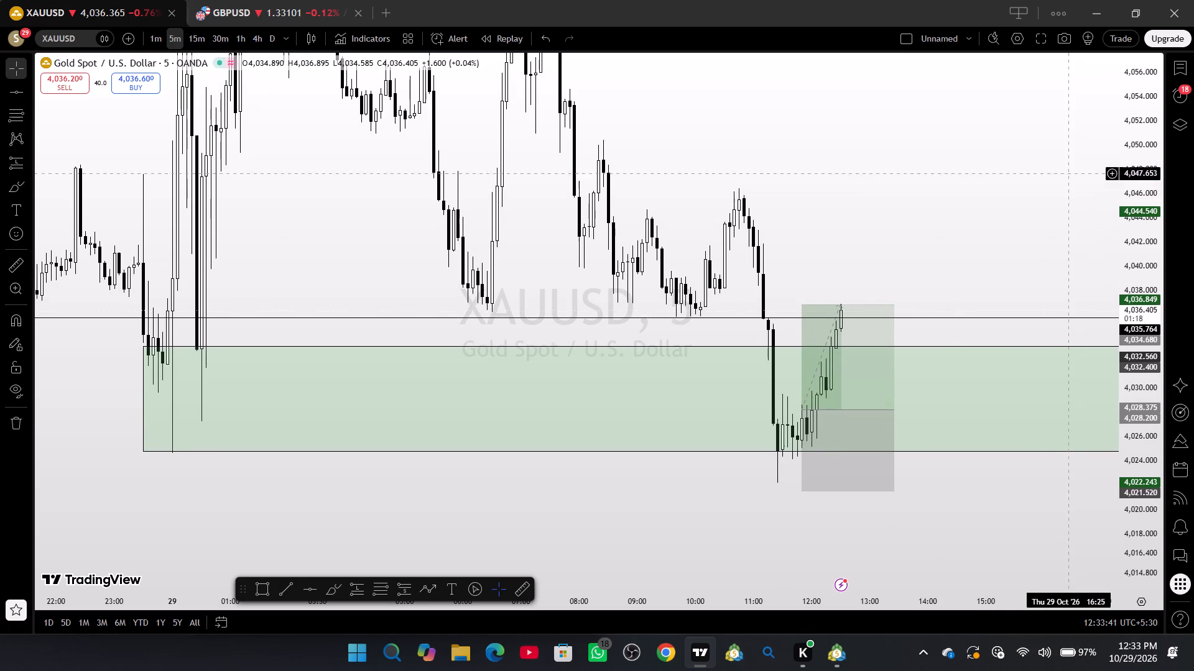
left_click(1056, 39)
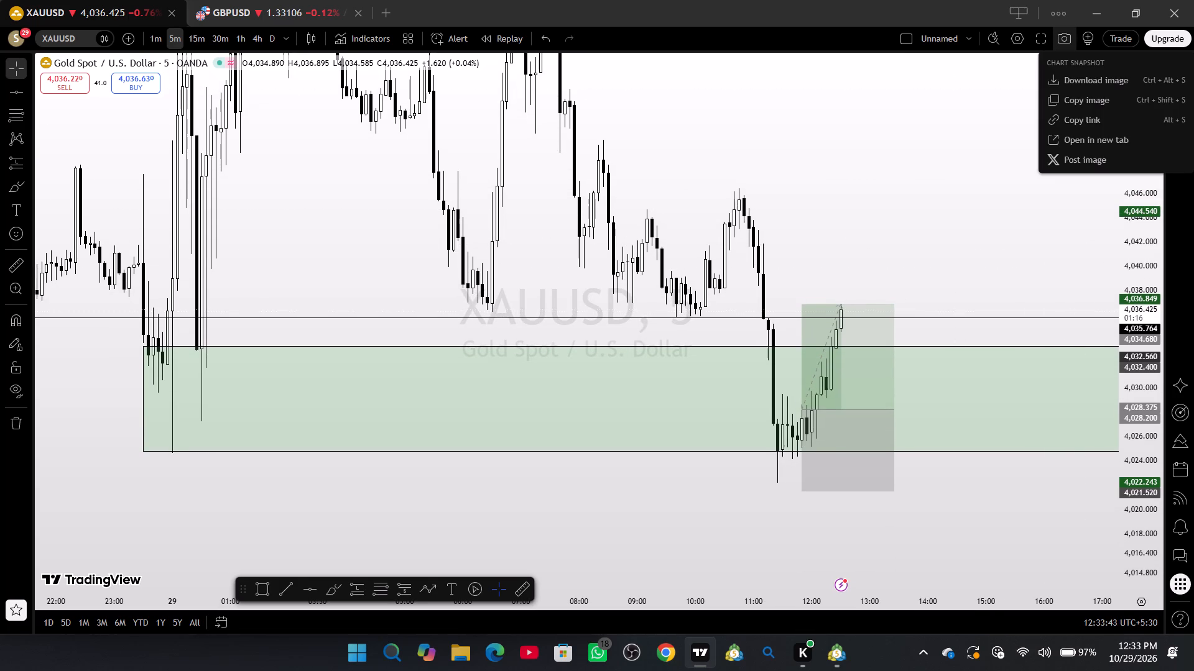
left_click(1098, 79)
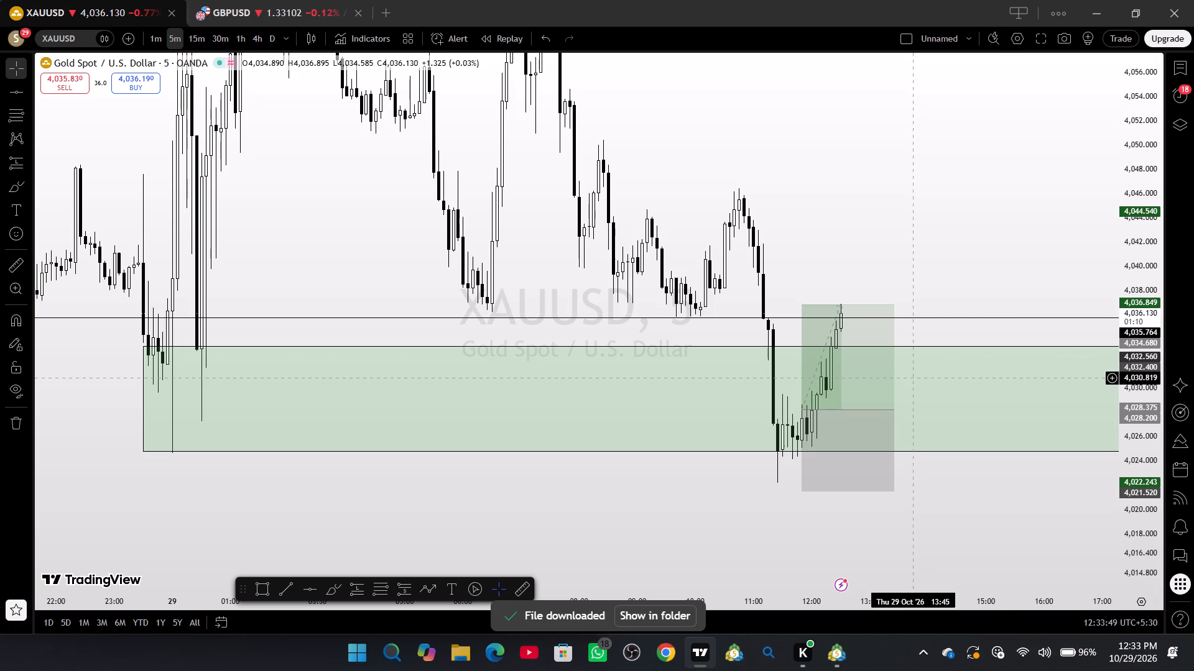
Switch the XAUUSD chart to the 1-hour timeframe and delete the horizontal line at 4,035.764.
left_click(246, 36)
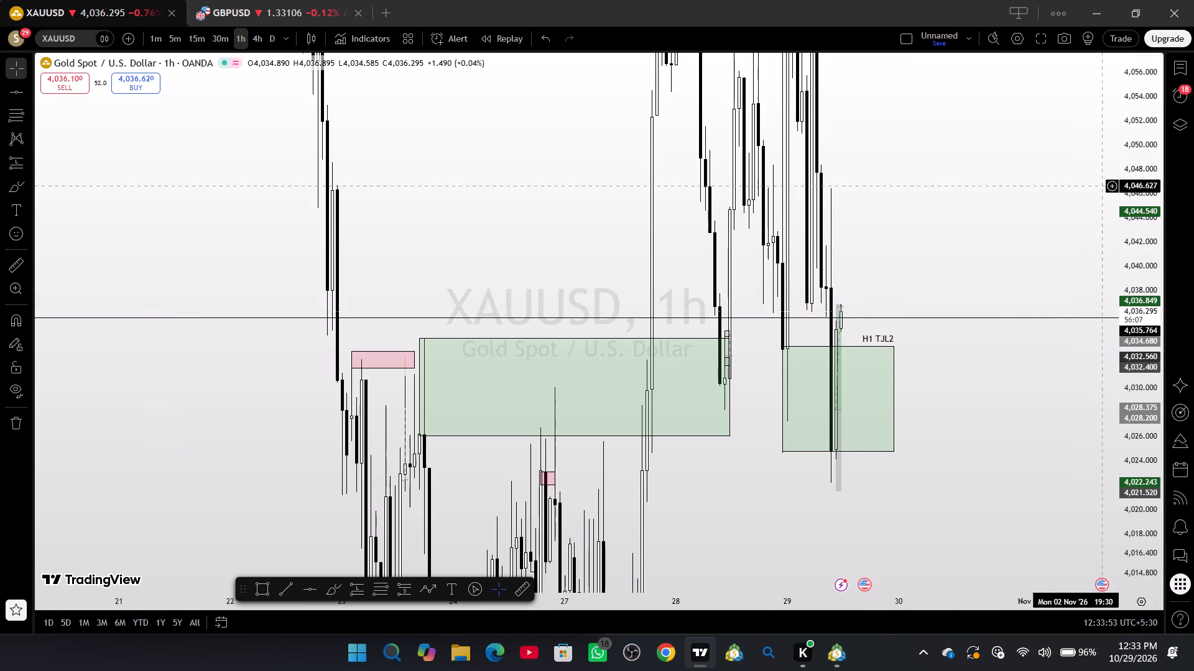
left_click_drag(1141, 173, 1125, 468)
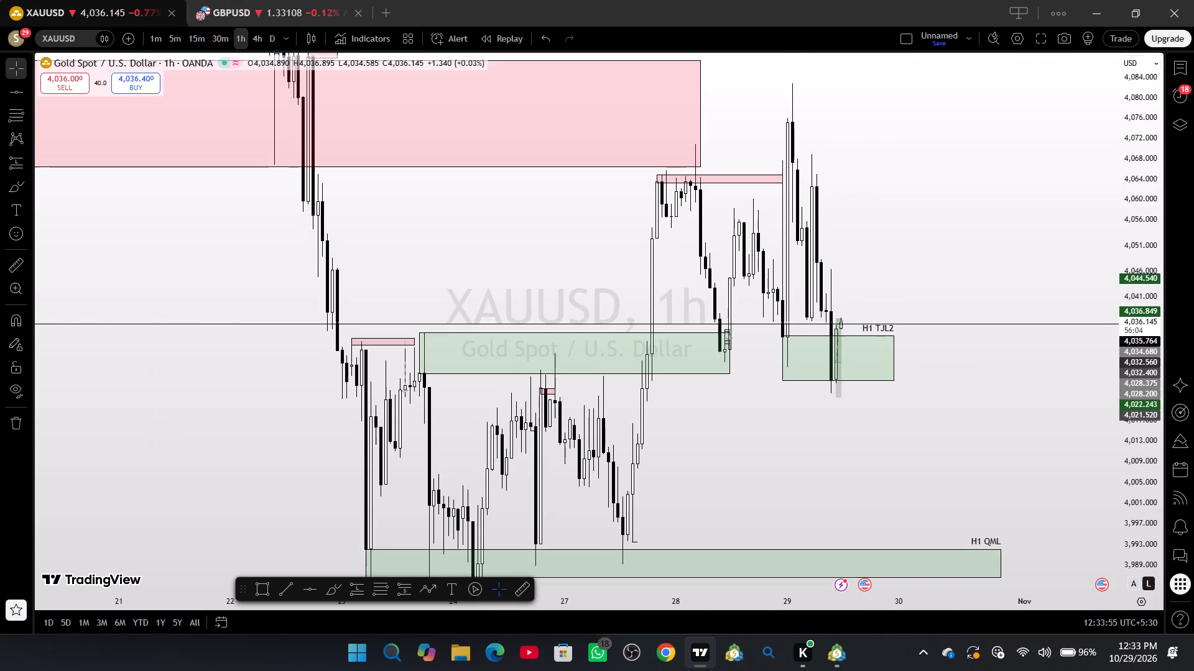
left_click_drag(1125, 468, 1126, 459)
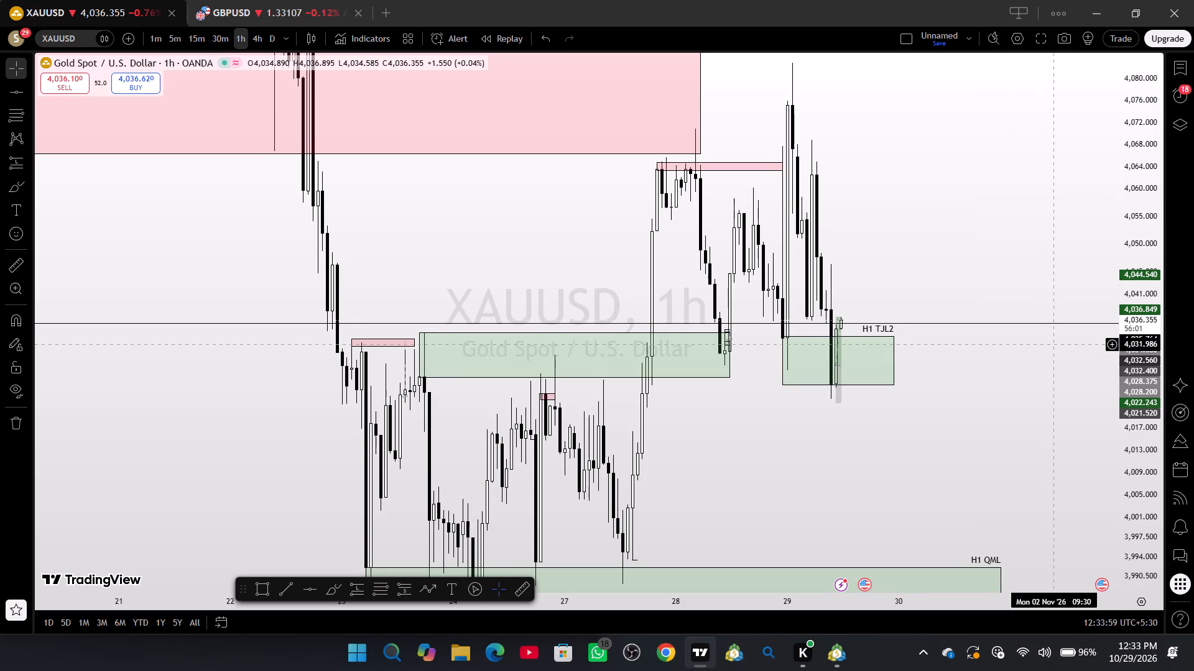
left_click_drag(1135, 200, 1140, 317)
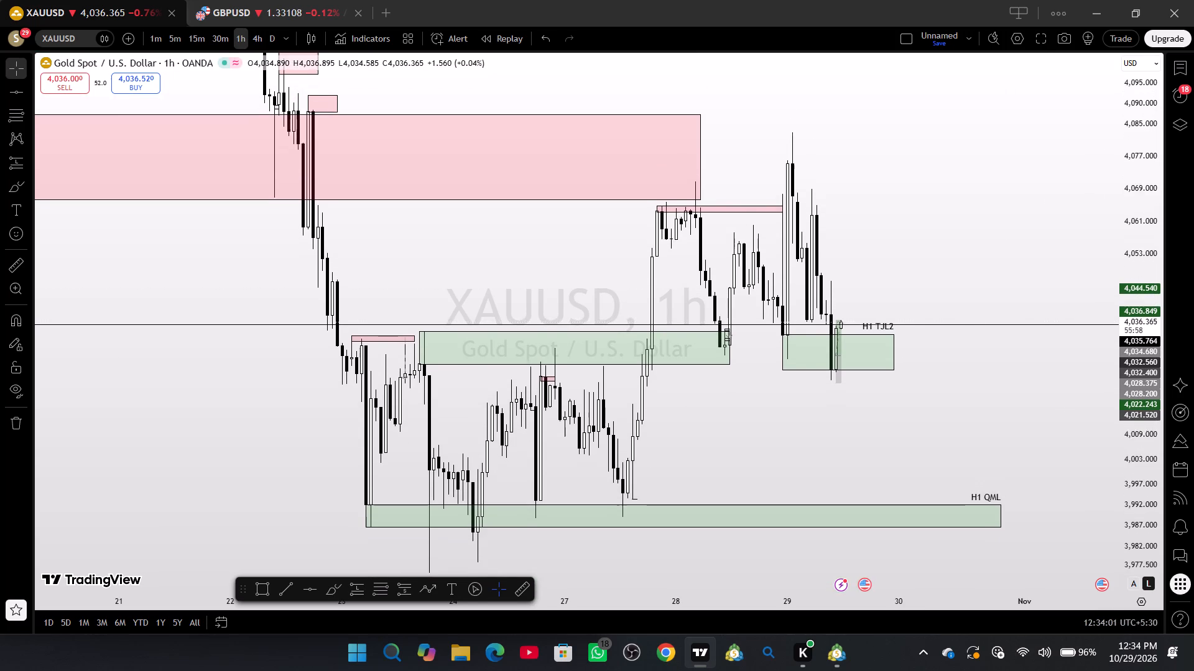
left_click_drag(1140, 317, 1141, 257)
left_click(955, 322)
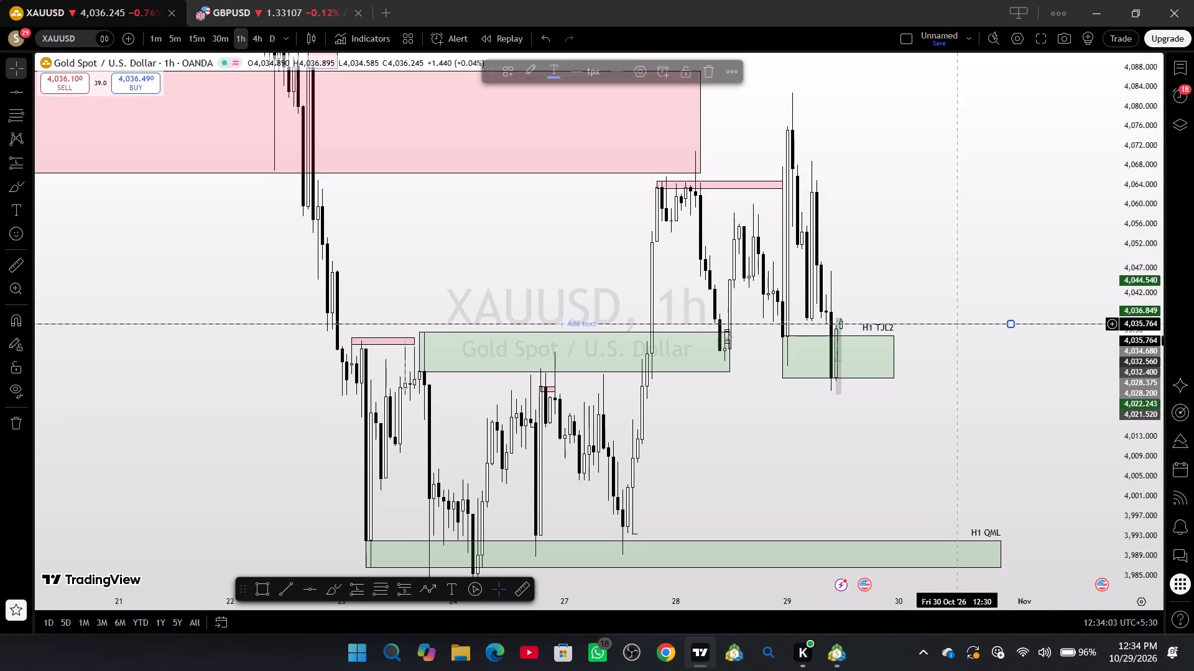
left_click(717, 74)
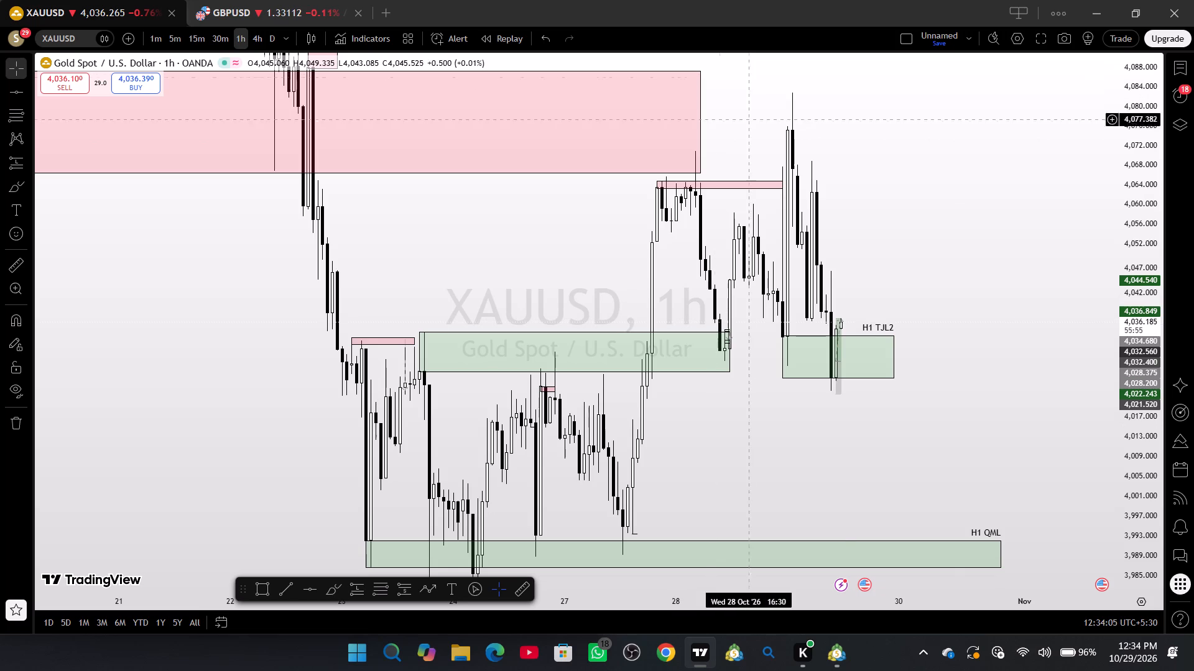
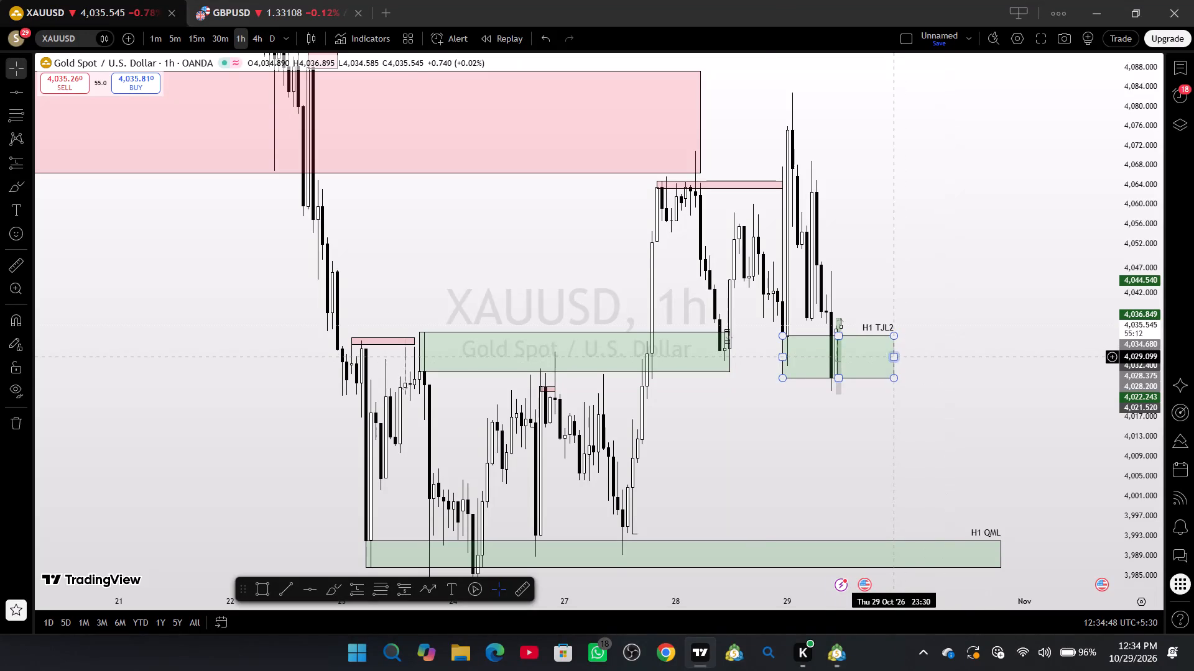
Shorten the H1 TJL2 zone by pulling its right edge in to end slightly past the latest 1-hour candles.
left_click_drag(894, 357, 826, 357)
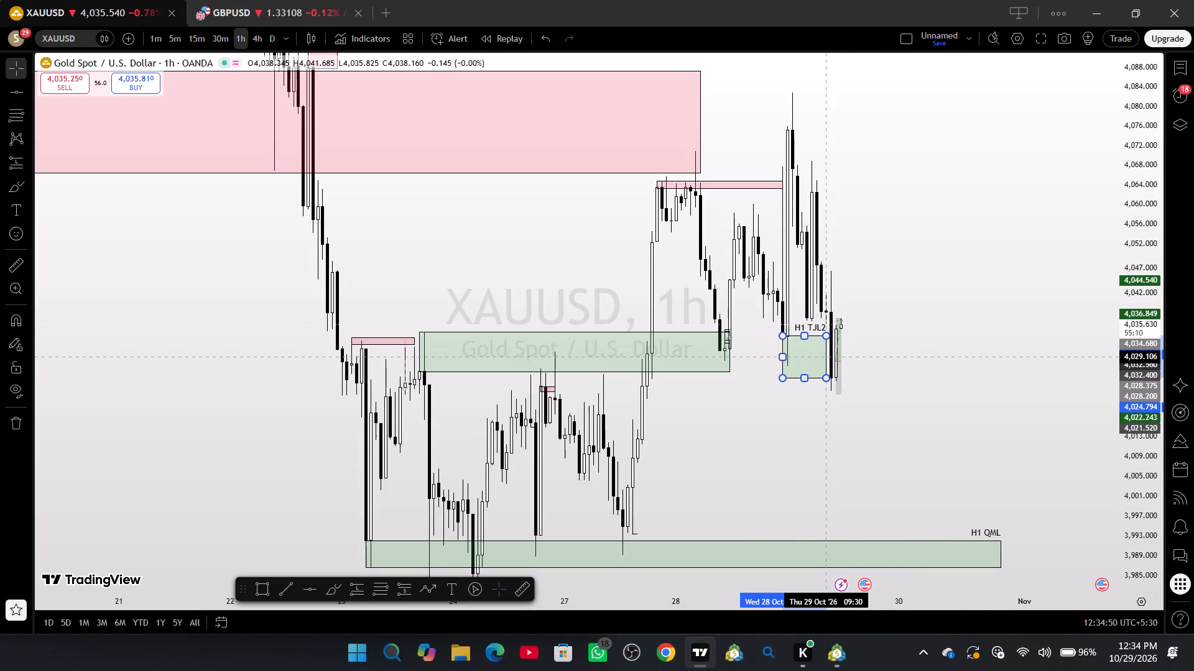
left_click_drag(826, 357, 826, 357)
left_click(826, 357)
left_click_drag(826, 357, 879, 357)
left_click(921, 362)
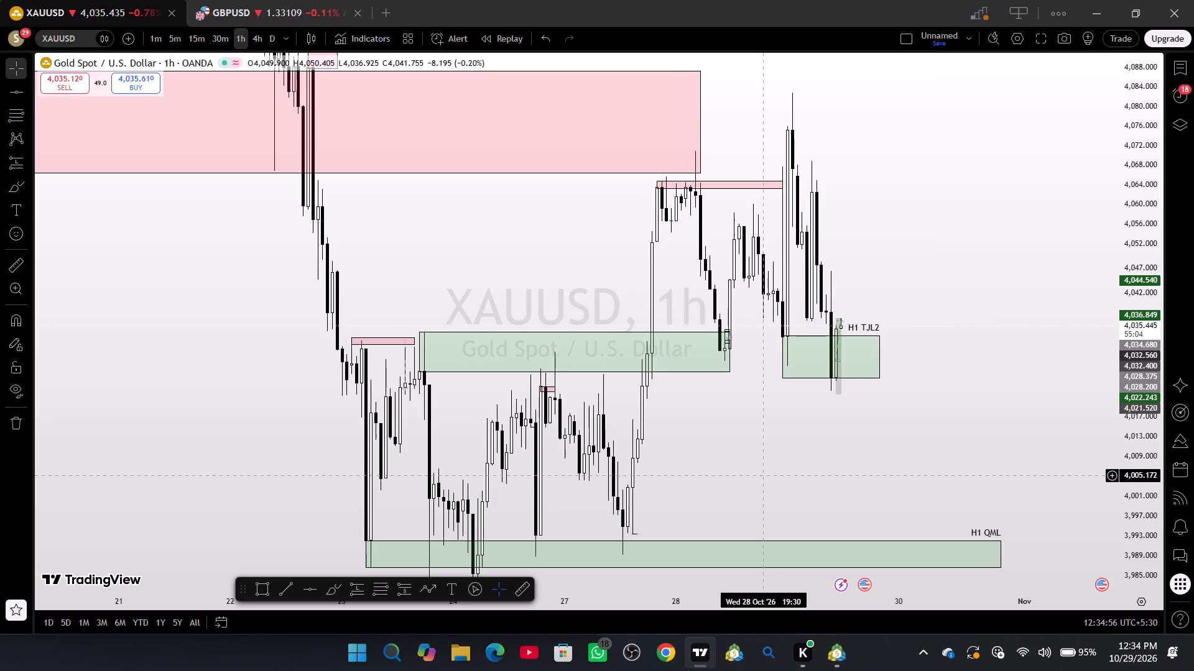
Open the Downloads folder in File Explorer to check the saved XAUUSD chart image.
key("super+e")
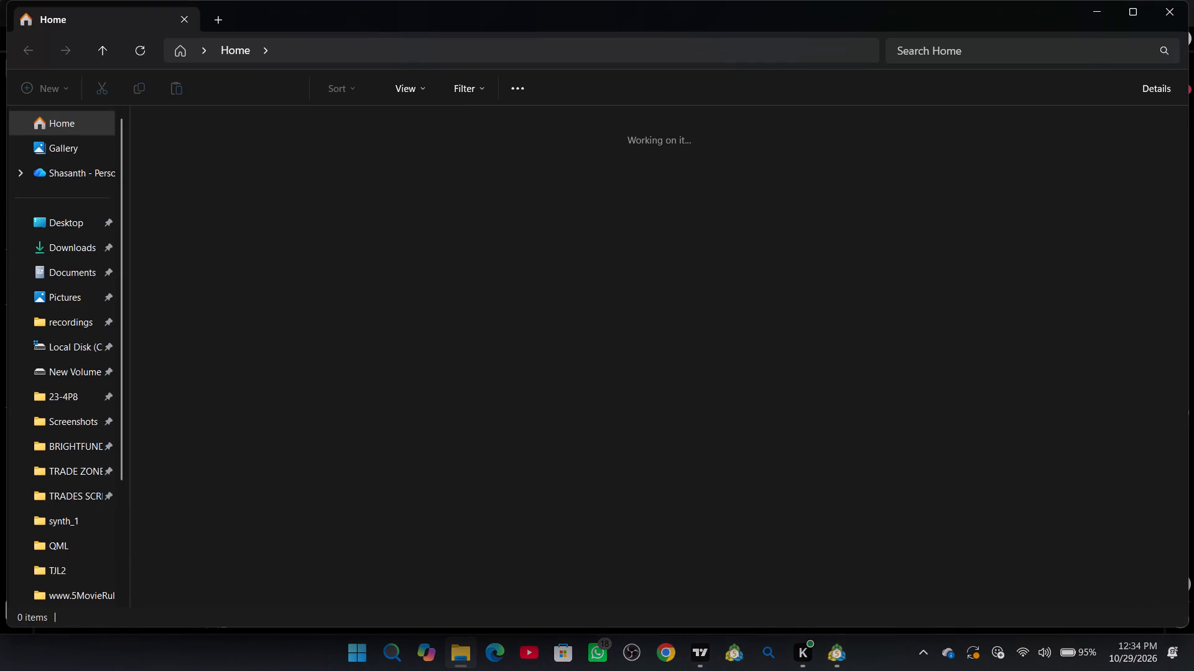
left_click(50, 255)
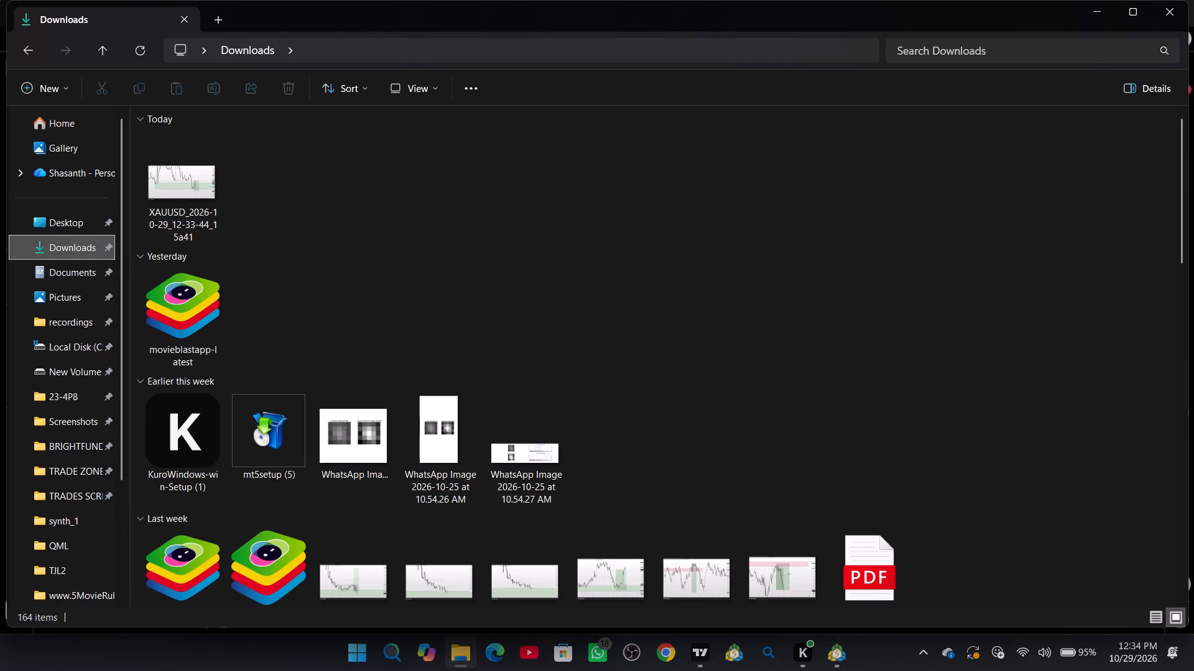
Switch back to TradingView and download an image of the 1-hour XAUUSD chart.
left_click(706, 657)
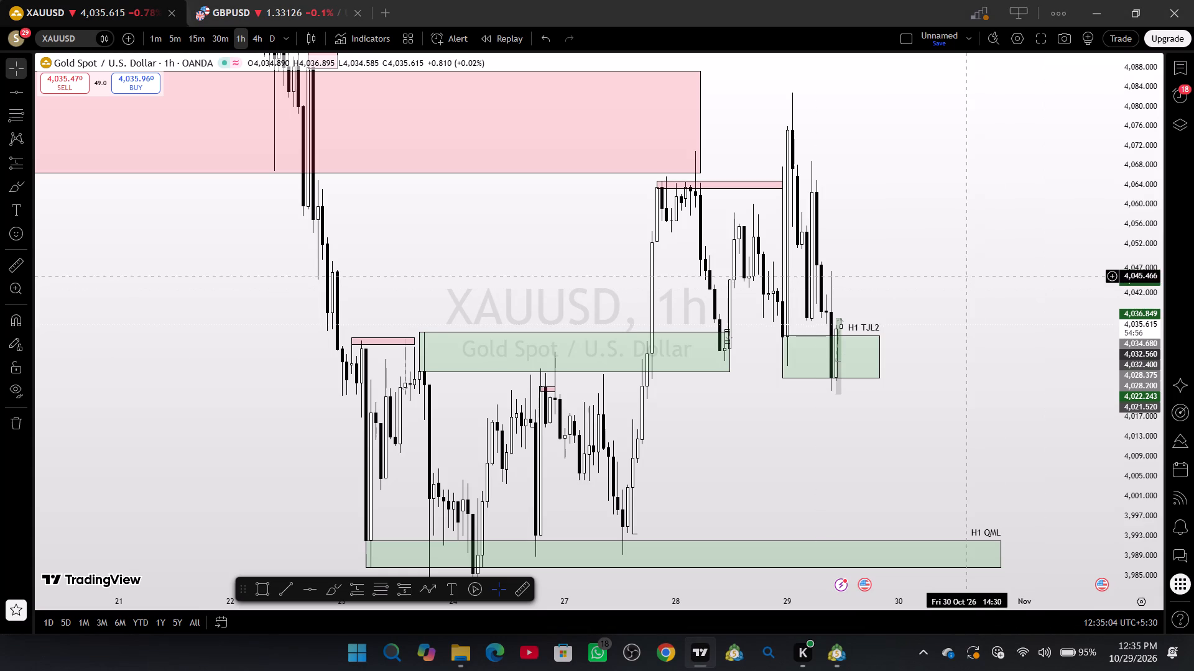
left_click(1071, 40)
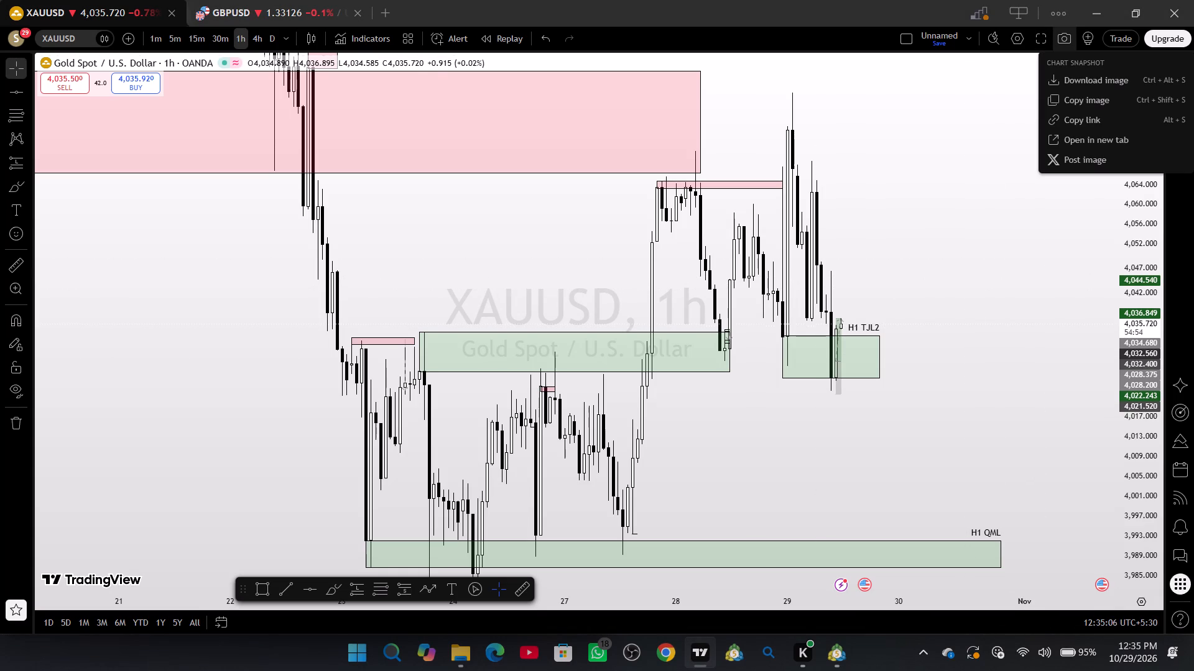
left_click(1081, 80)
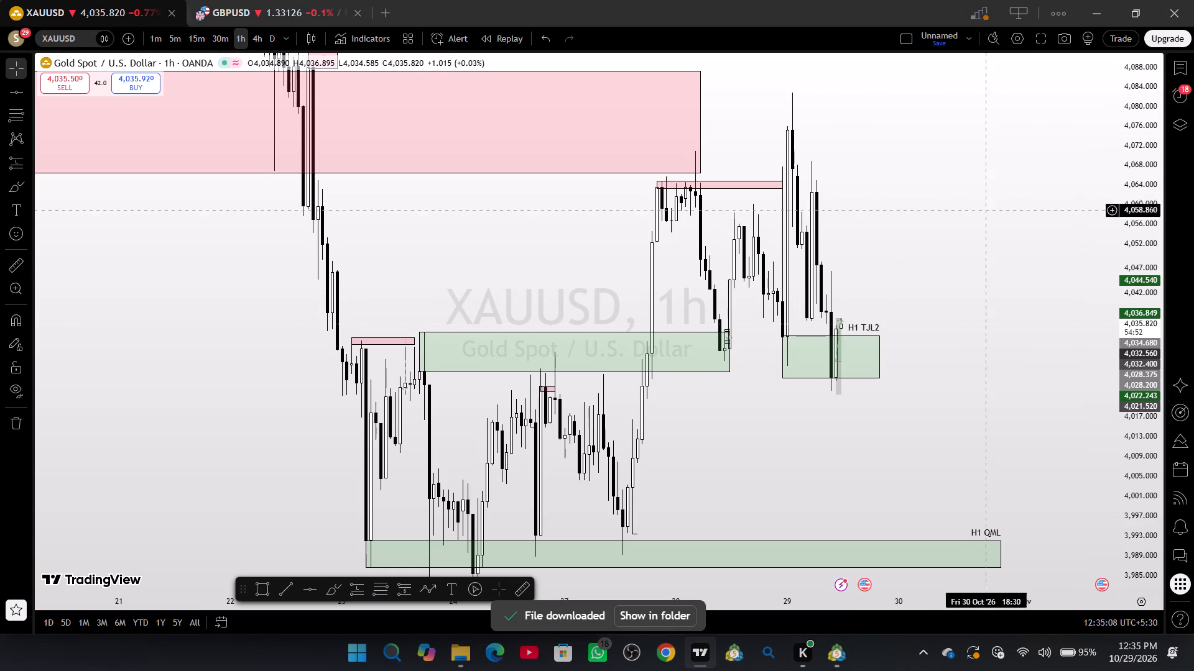
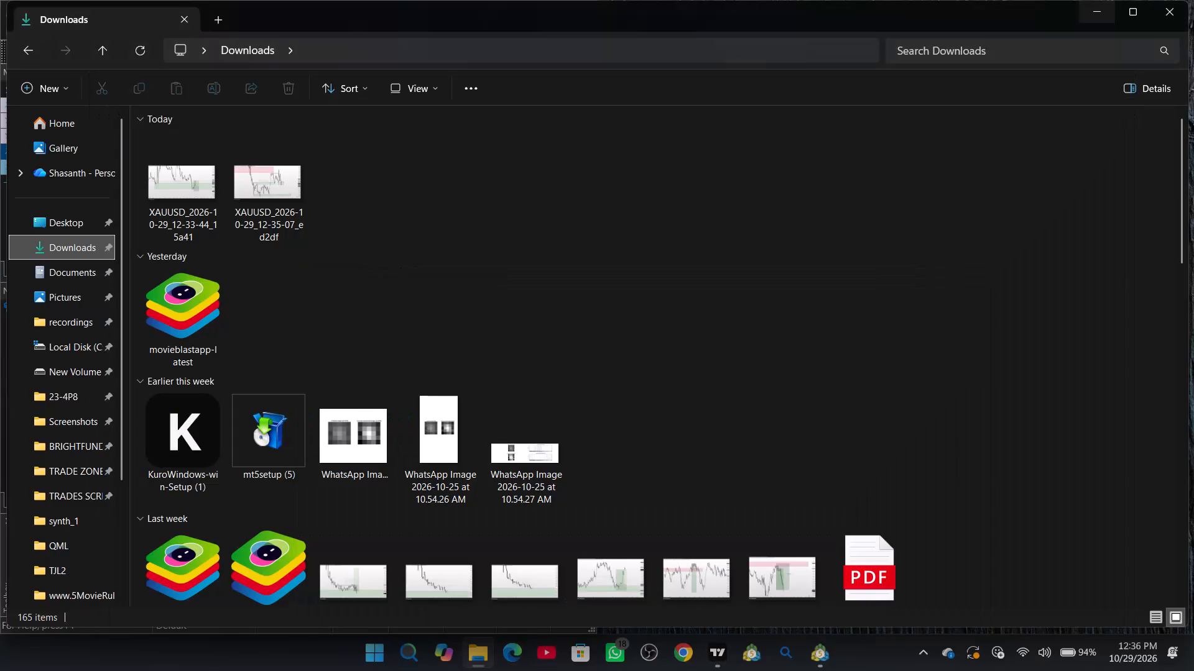
Minimize the Downloads window and close the MetaTrader 5 terminal.
left_click(1109, 19)
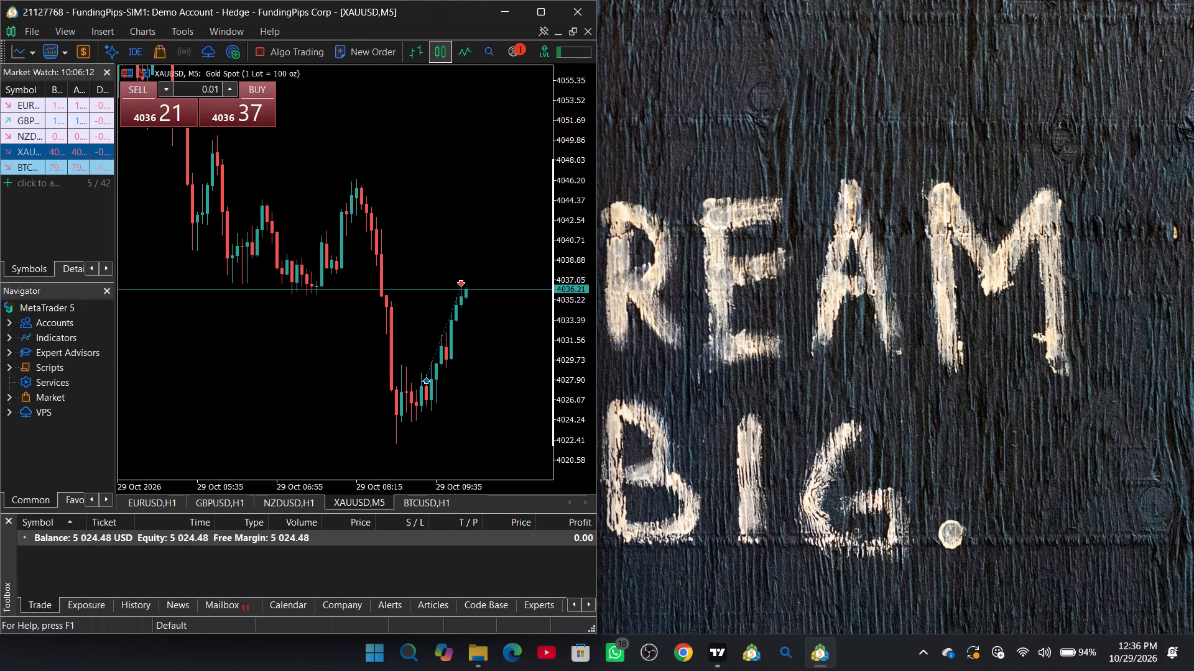
left_click(564, 7)
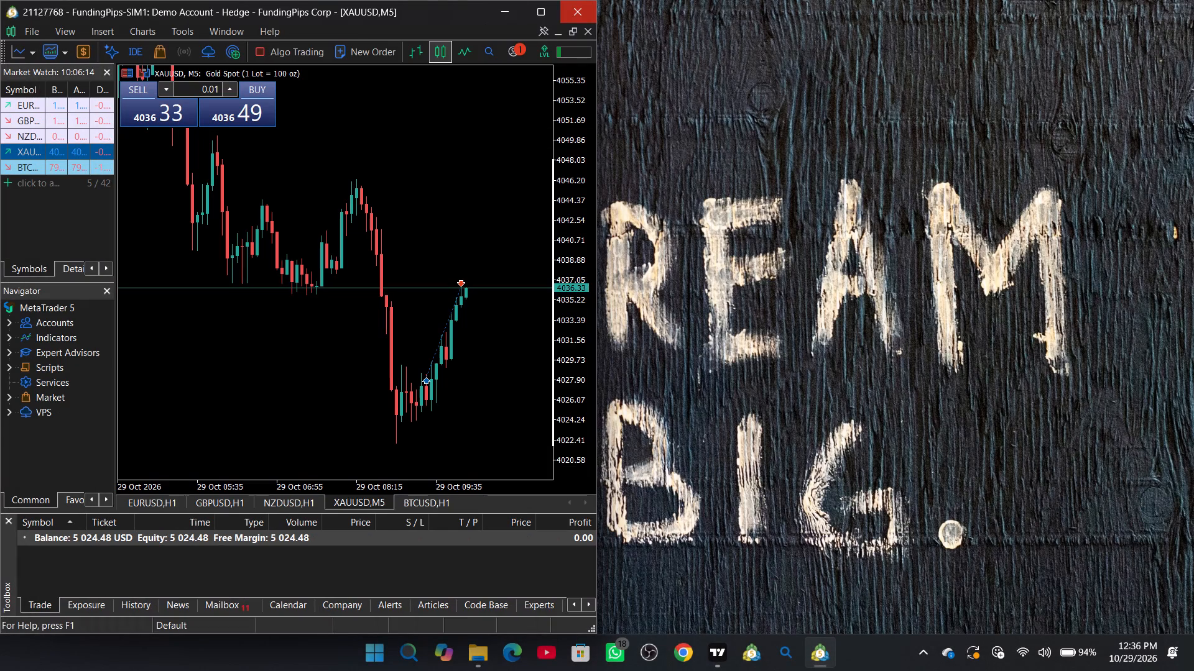